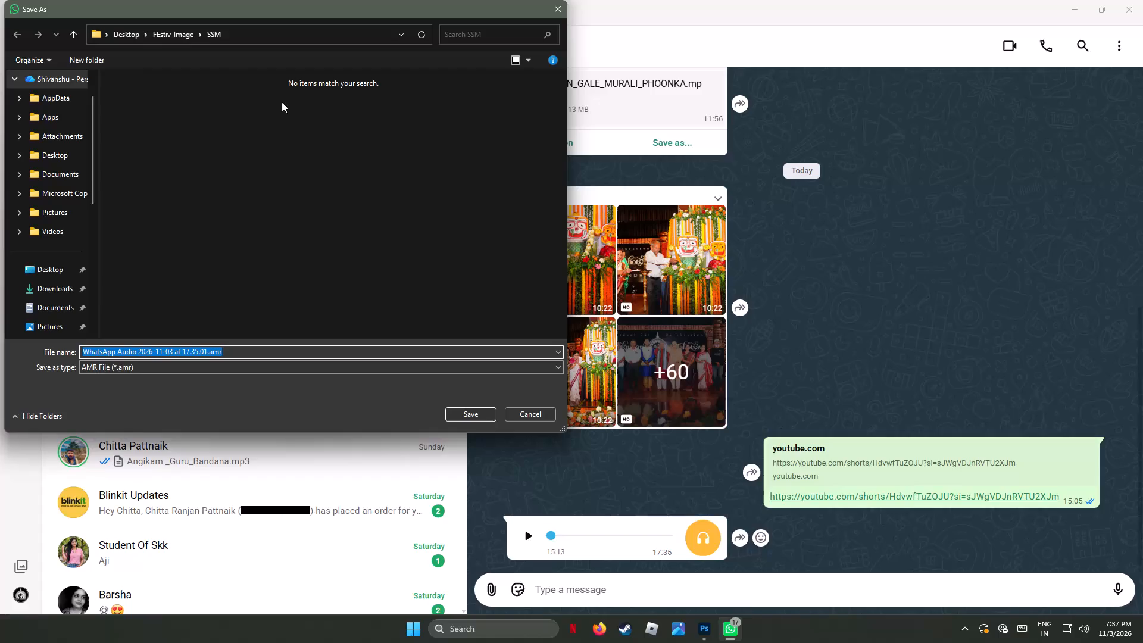
Go up to the Desktop and check its ANNUL FUNCTION, Certificate, 7thShare Android Data Recovery and CorelDRAW Graphics Suite folders for a save location.
left_click(167, 32)
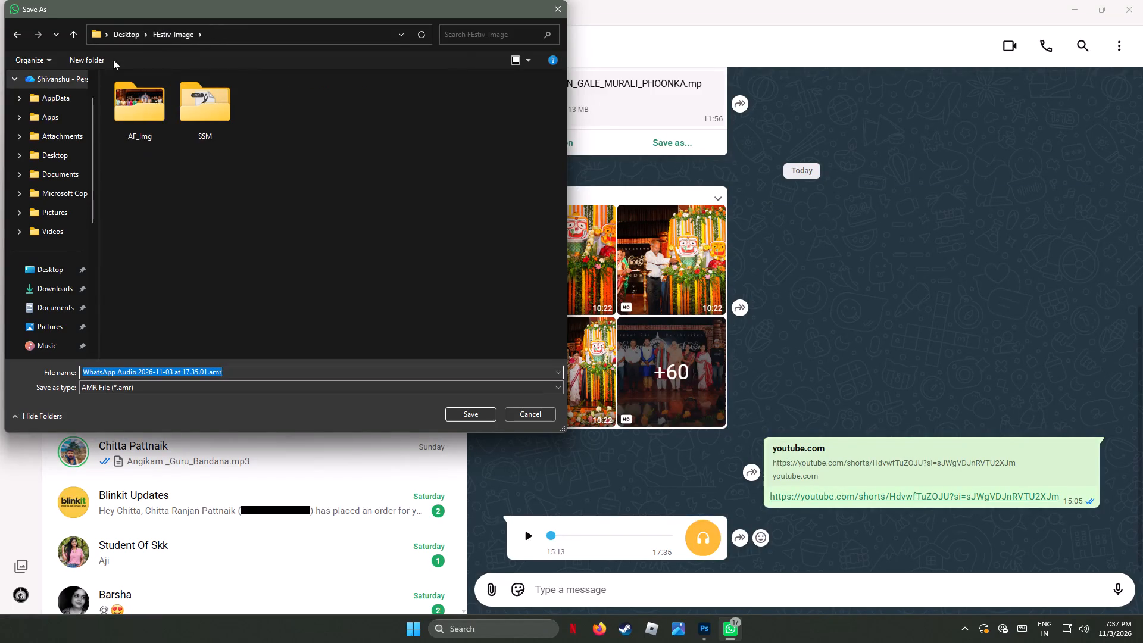
left_click(124, 30)
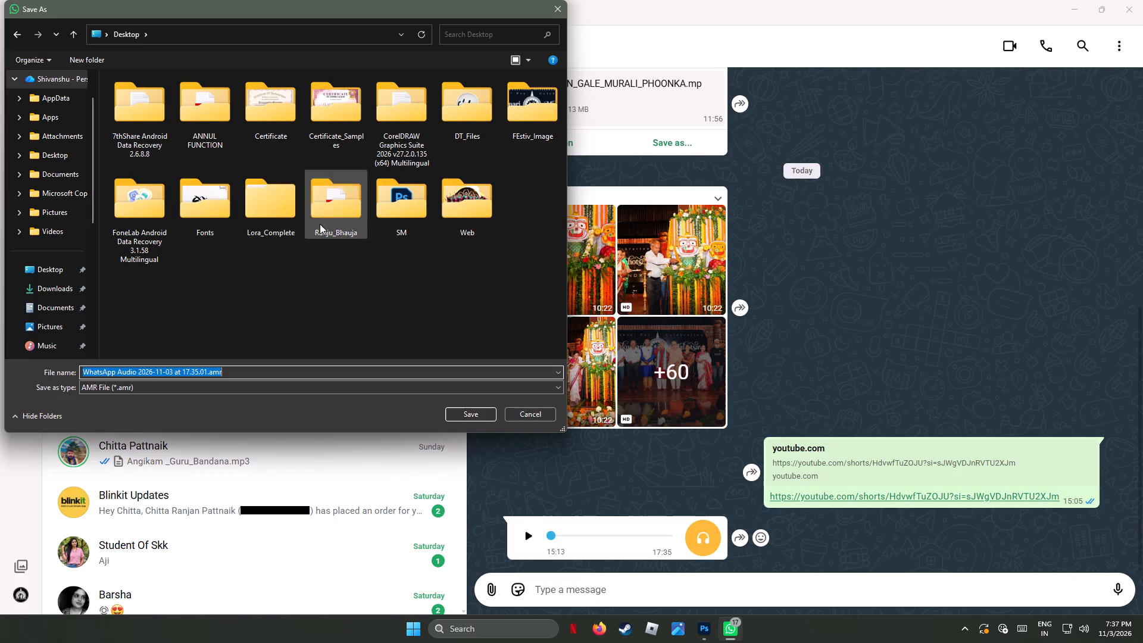
double_click(212, 104)
left_click(18, 31)
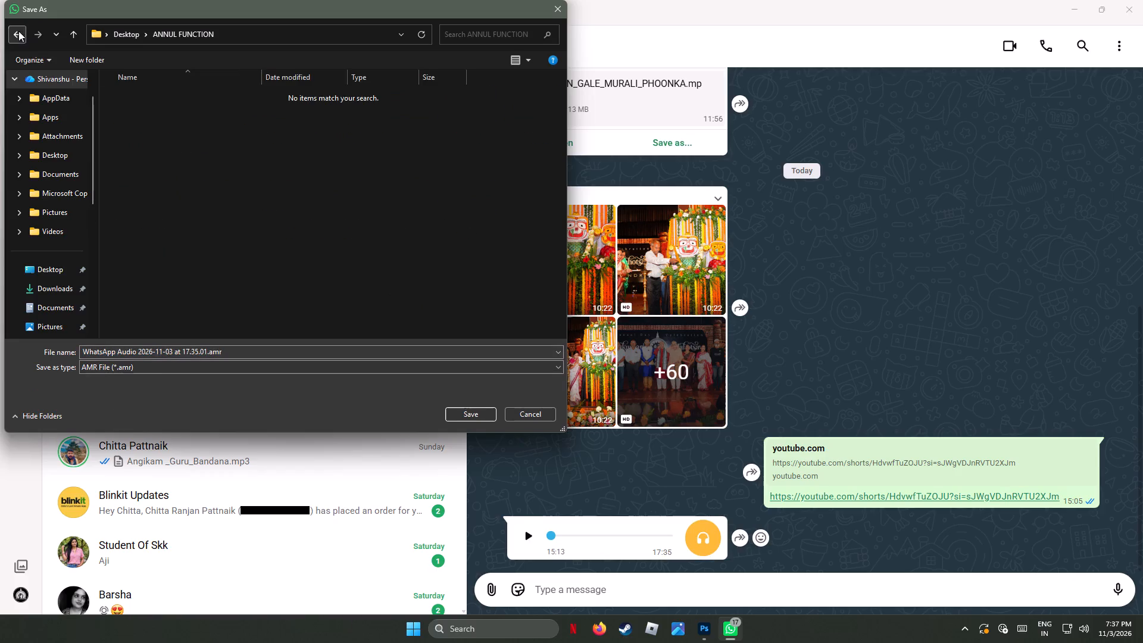
double_click(280, 113)
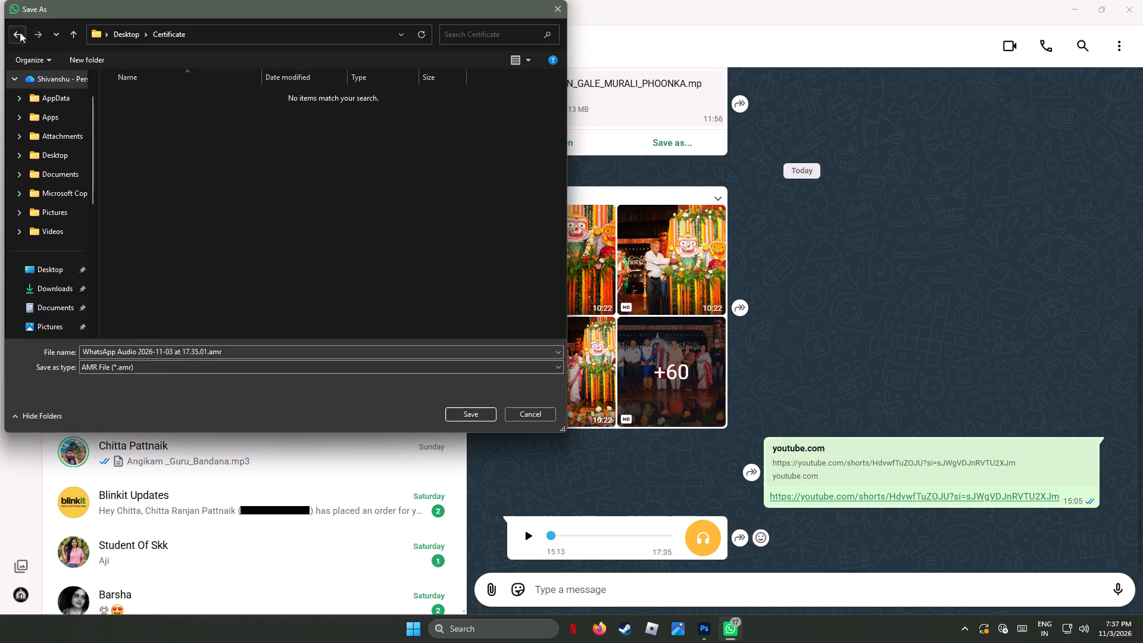
left_click(11, 27)
double_click(136, 104)
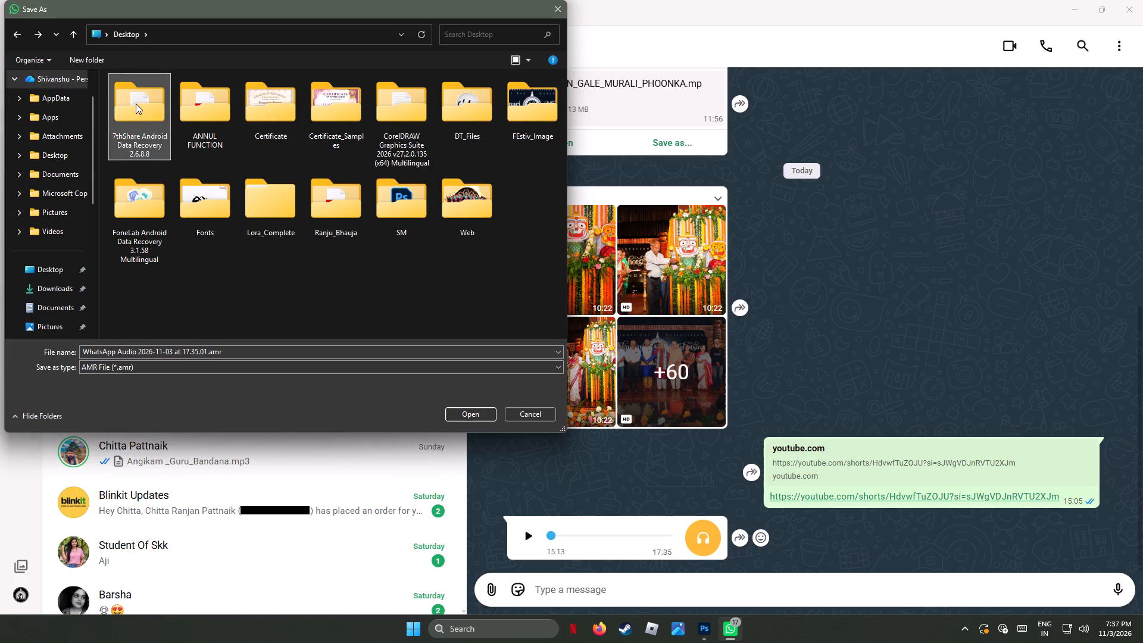
left_click(15, 35)
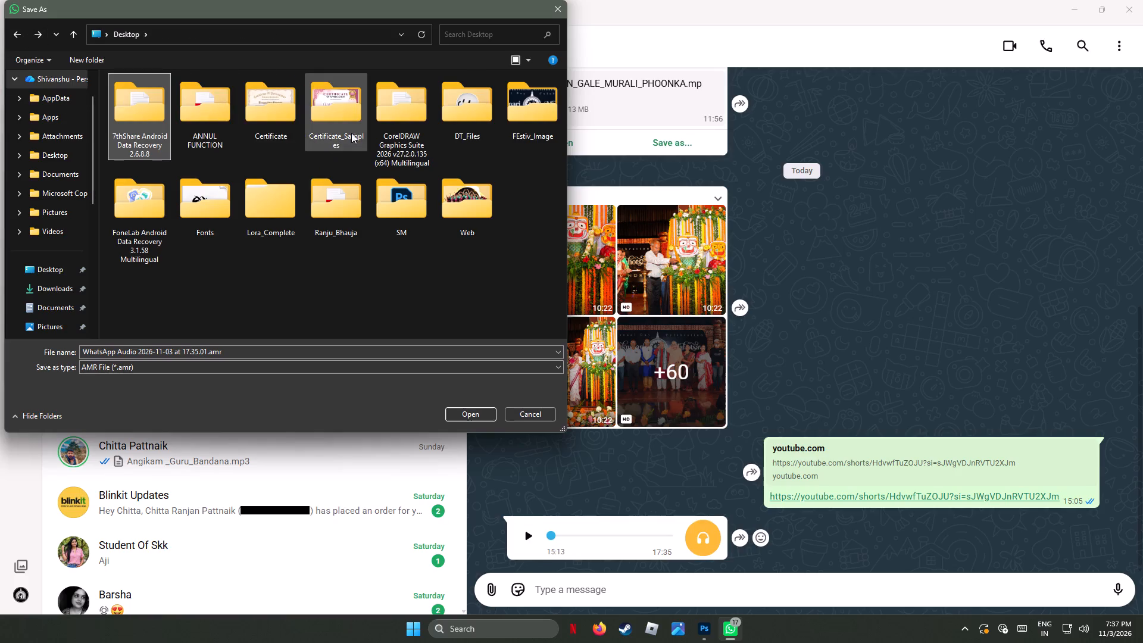
double_click(411, 111)
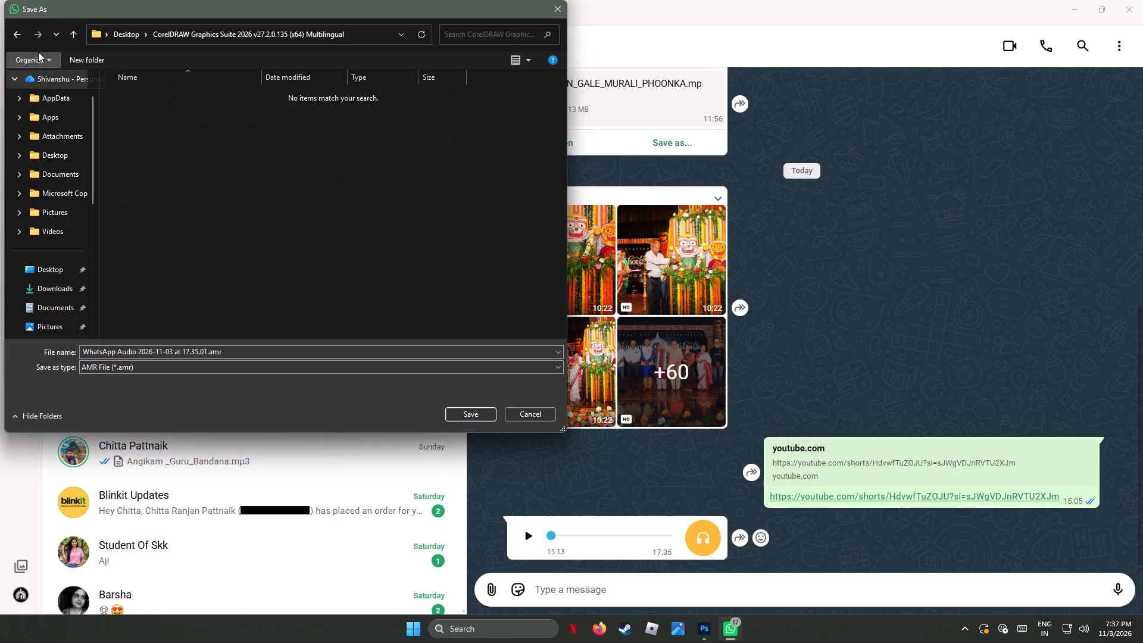
left_click(18, 33)
Choose folder 1 inside the Desktop's DT_Files folder as the save location for the WhatsApp audio file.
double_click(463, 102)
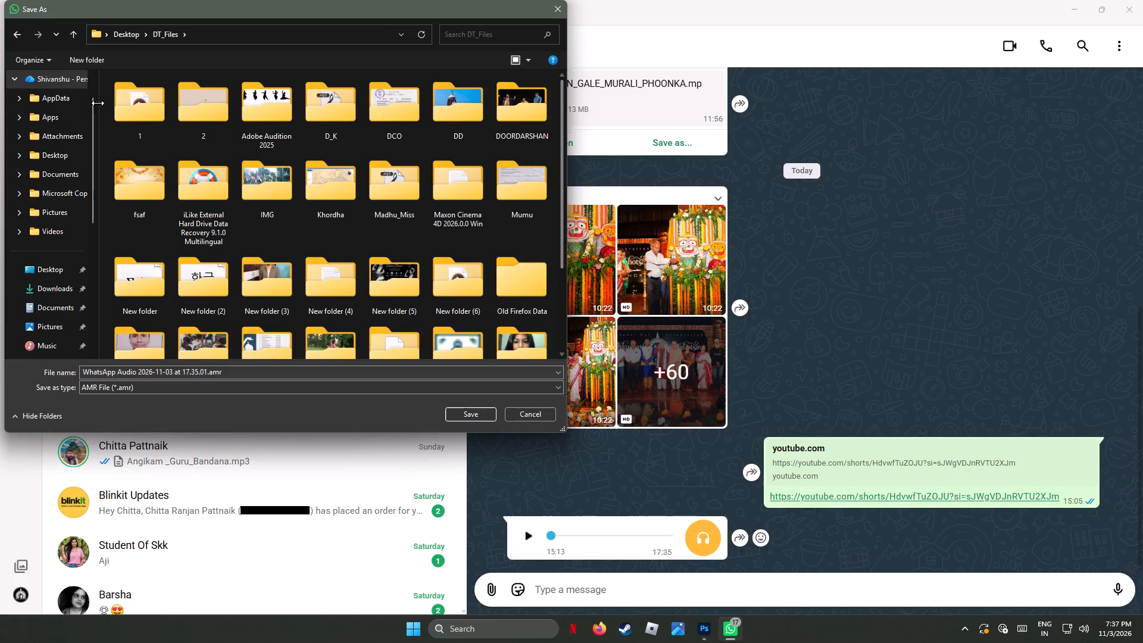
double_click(124, 106)
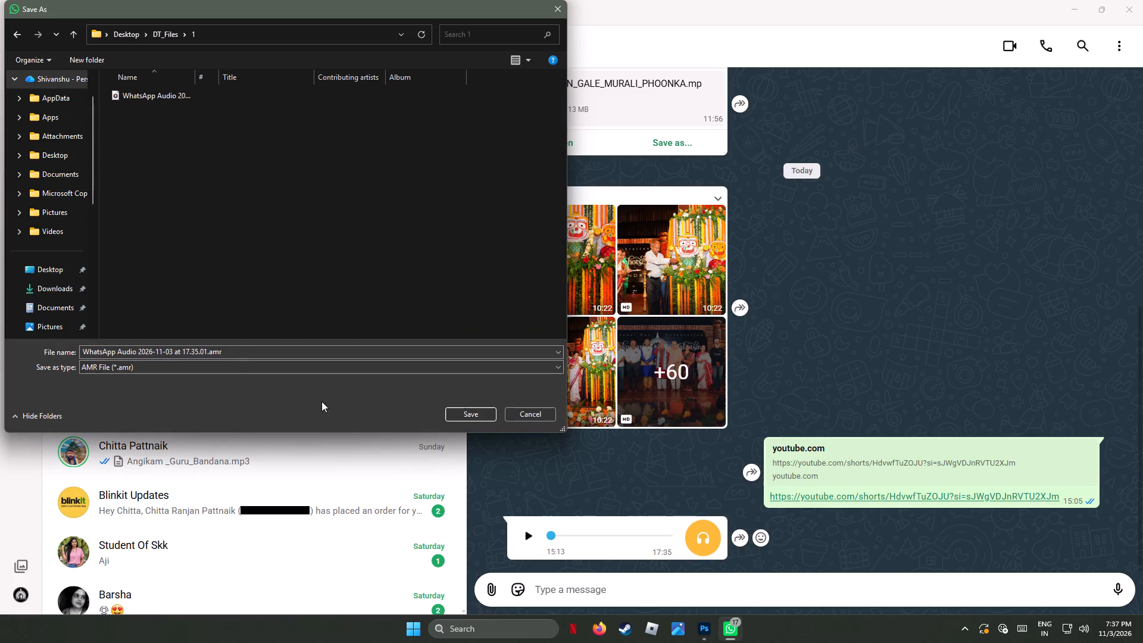
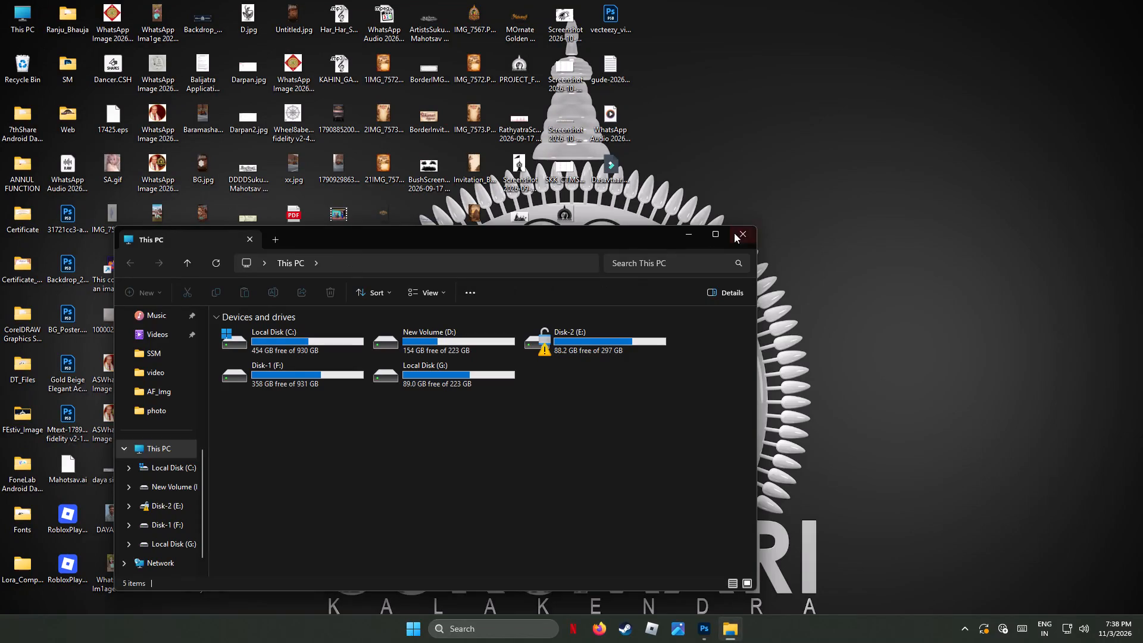
Open folder 1 inside the Desktop's DT_Files folder and widen its Name column to show the full WhatsApp audio file names.
left_click(744, 233)
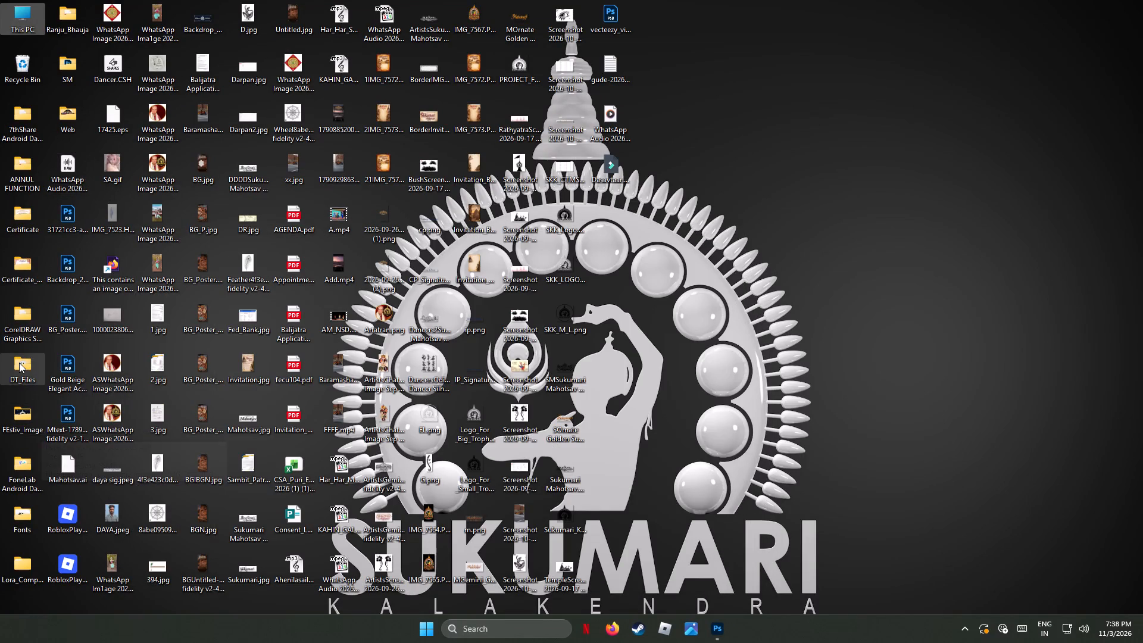
double_click(19, 363)
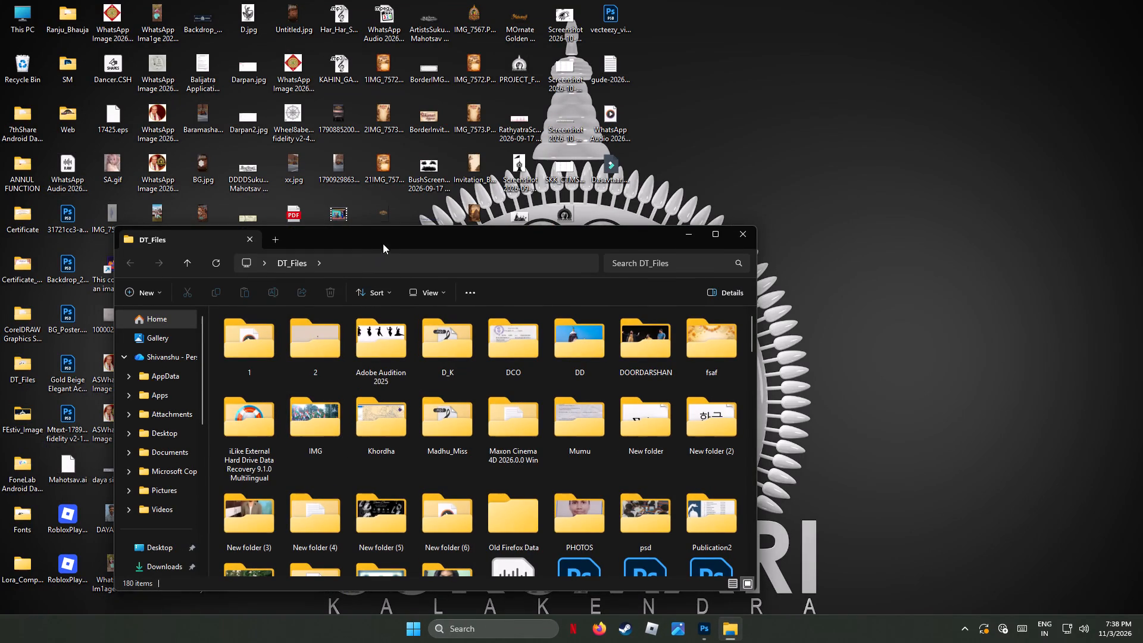
left_click_drag(383, 242, 440, 148)
double_click(314, 239)
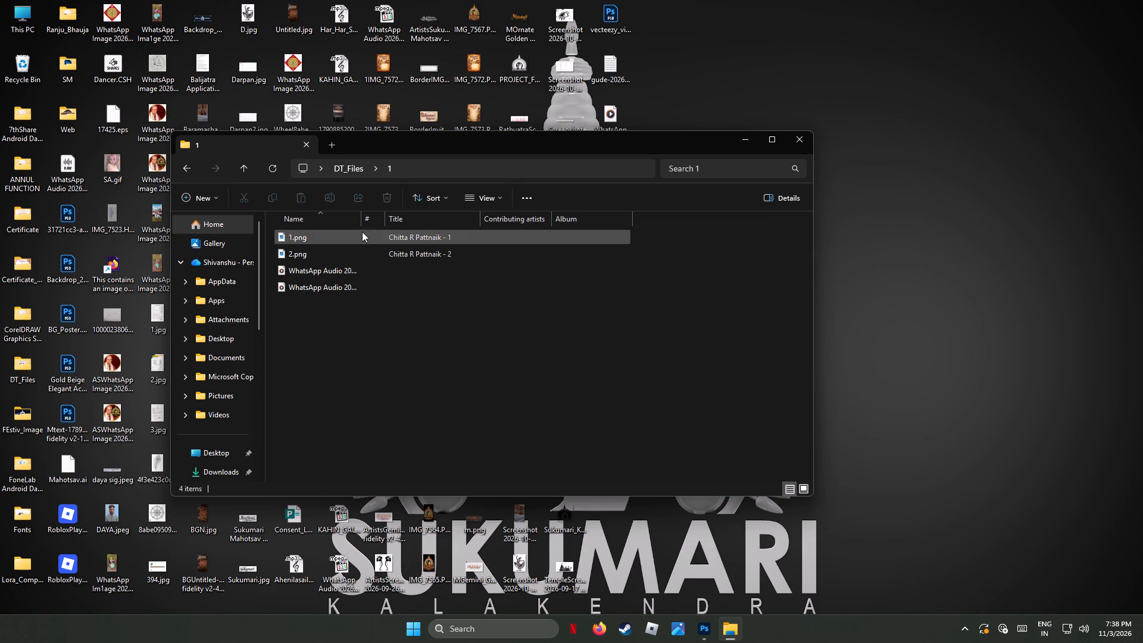
left_click_drag(364, 214, 460, 220)
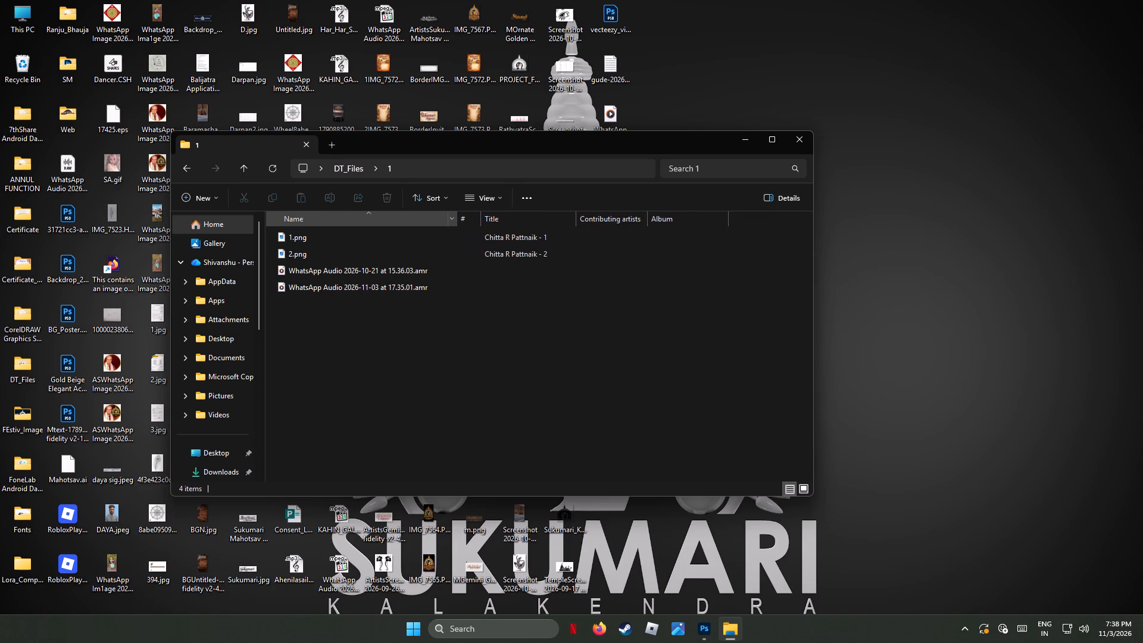
left_click_drag(460, 220, 453, 223)
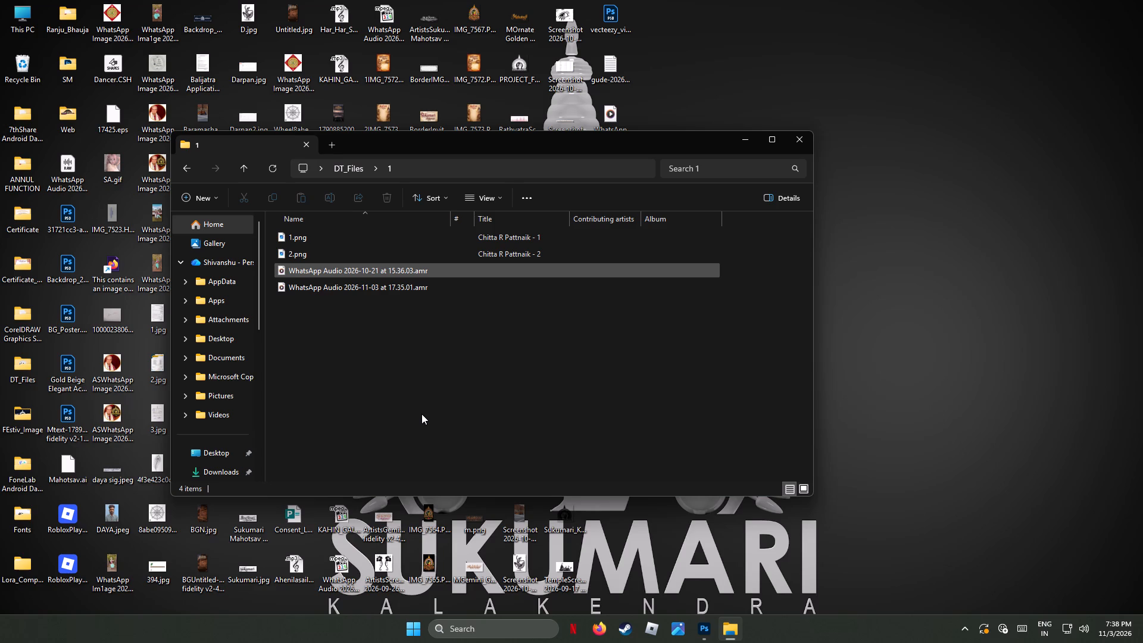
left_click_drag(405, 140, 235, 85)
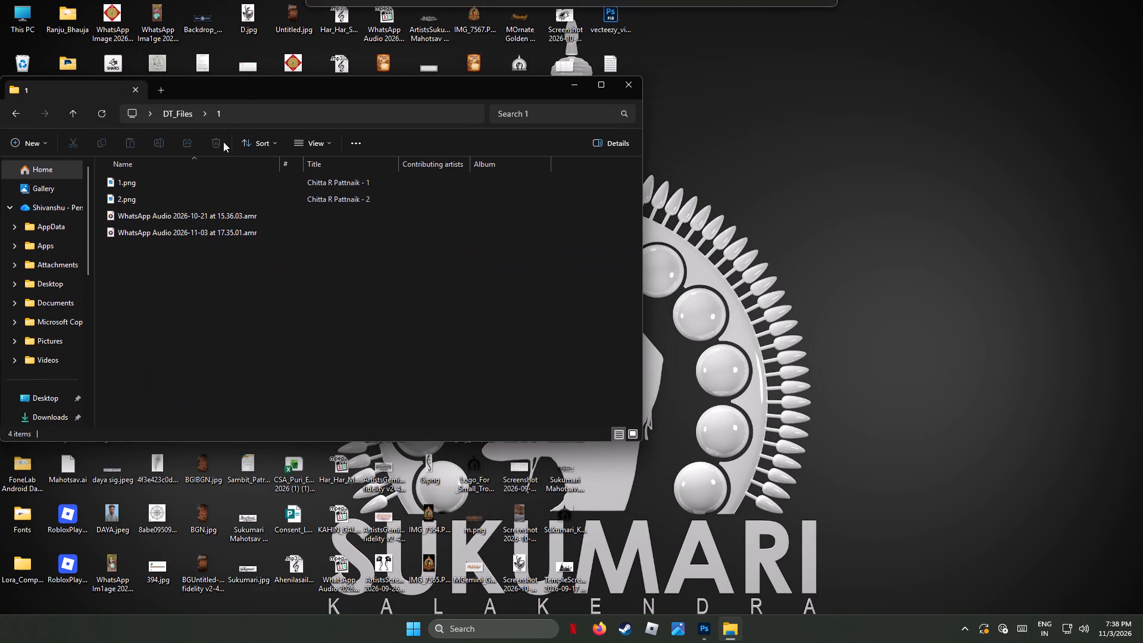
Launch Adobe Audition 2025.
left_click(475, 635)
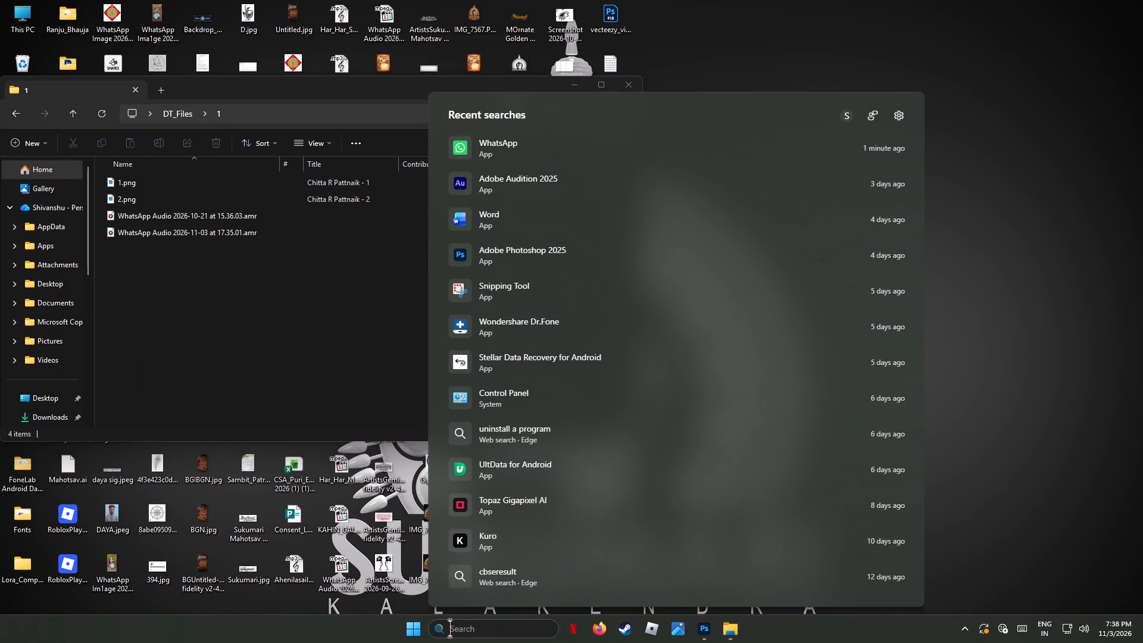
left_click(537, 180)
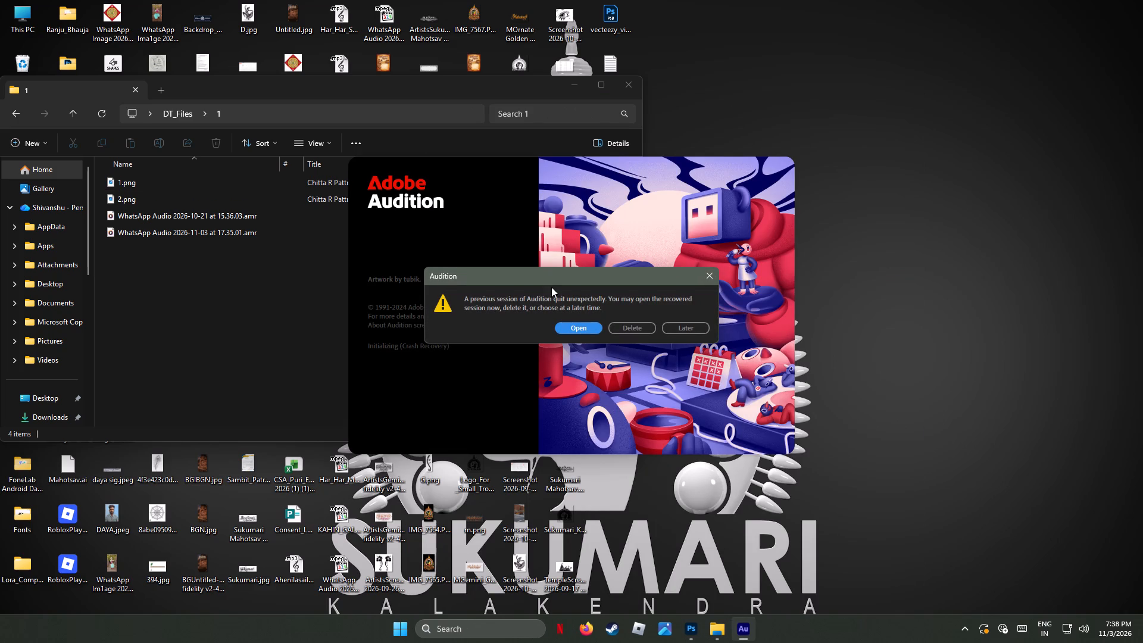
Postpone the recovery of the previous crashed session.
left_click(684, 328)
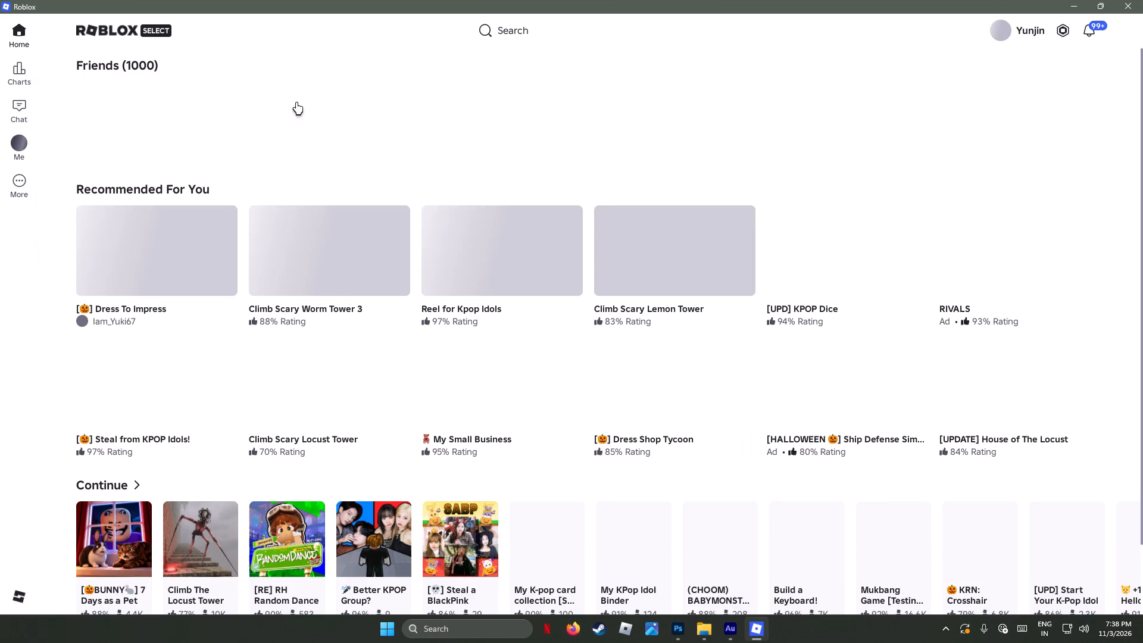
Close the Roblox window.
left_click(1127, 1)
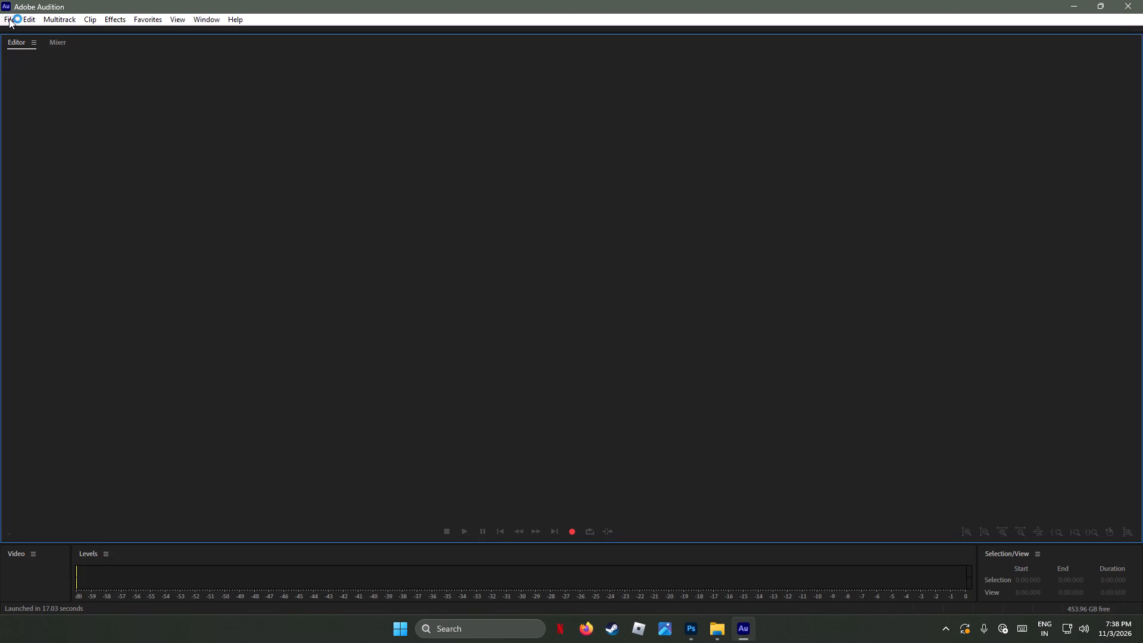
Open "WhatsApp Audio 2026-11-03 at 17.35.01.amr" from DT_Files folder 1 in Adobe Audition.
left_click(9, 18)
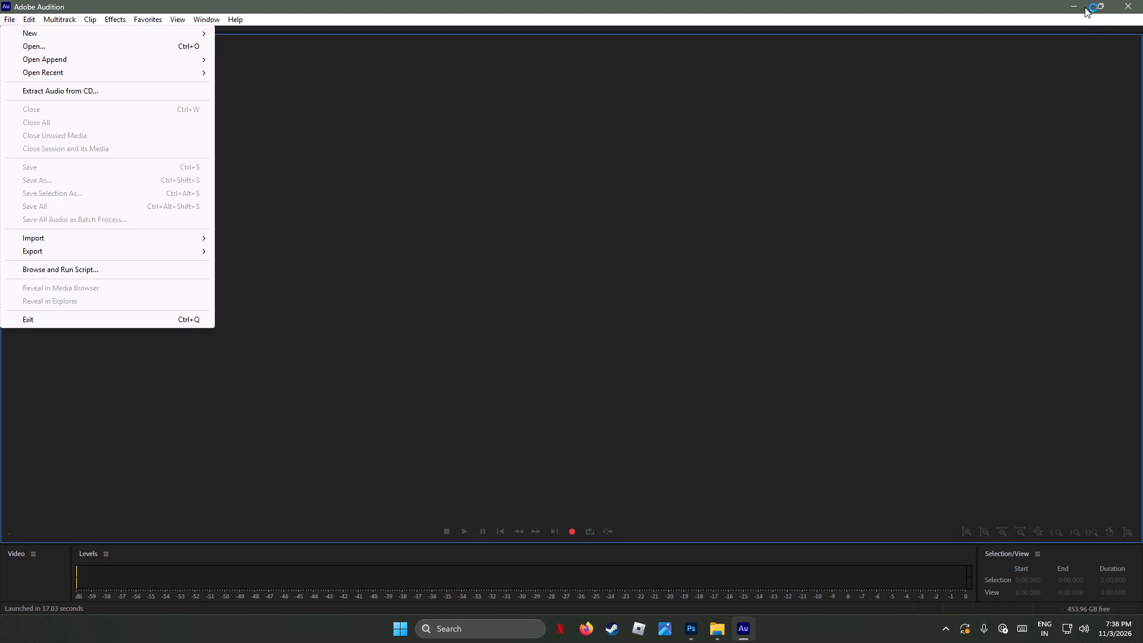
left_click(1078, 5)
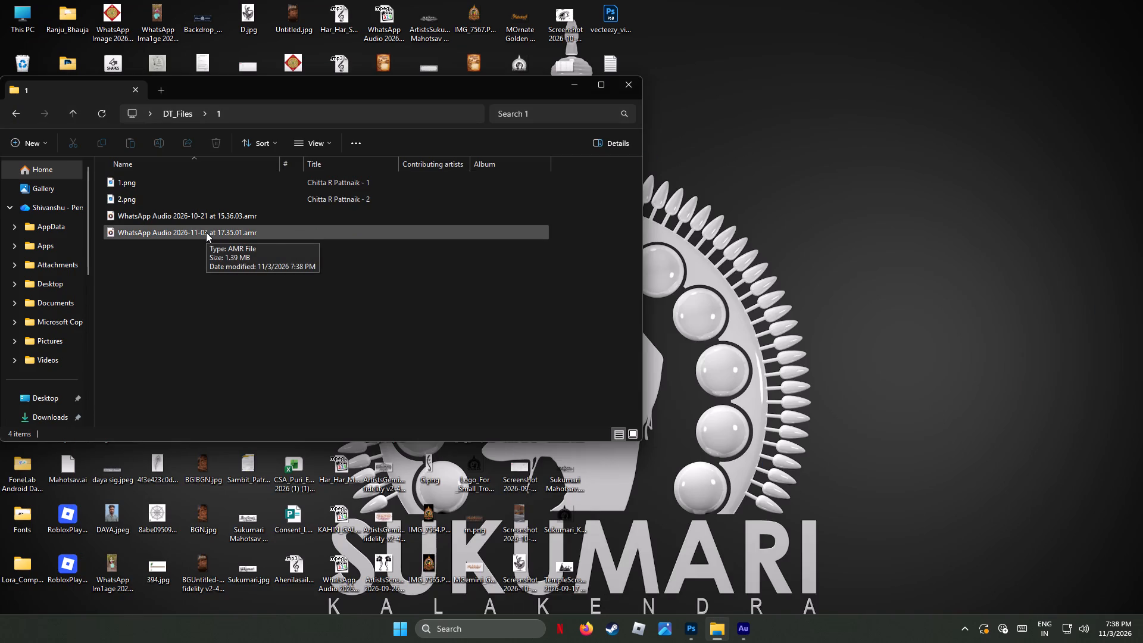
right_click(220, 233)
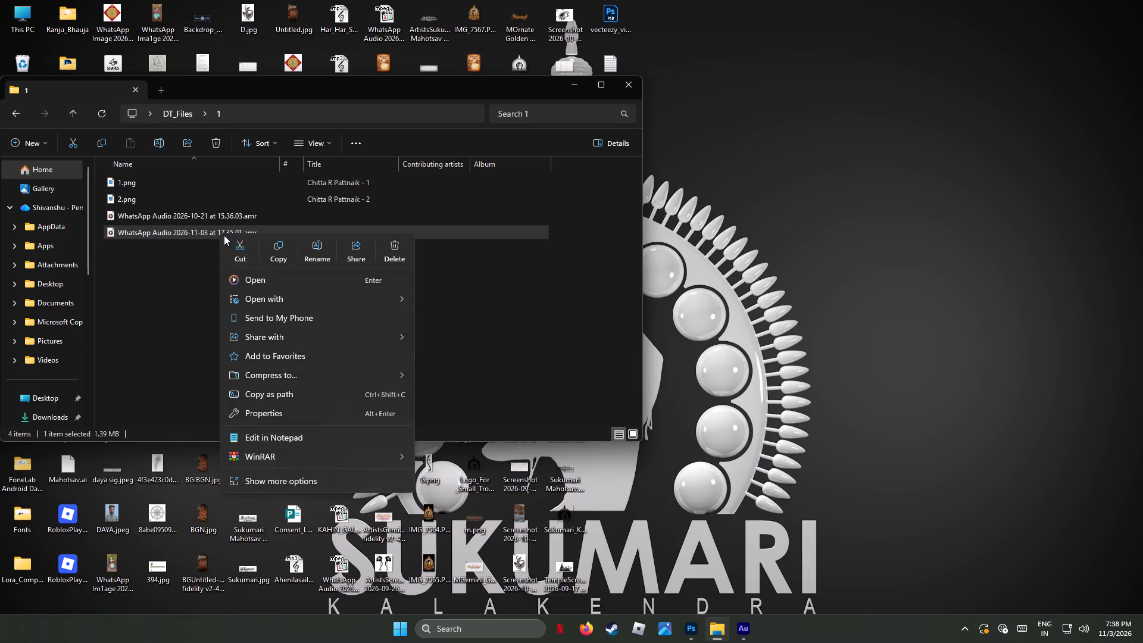
left_click(435, 302)
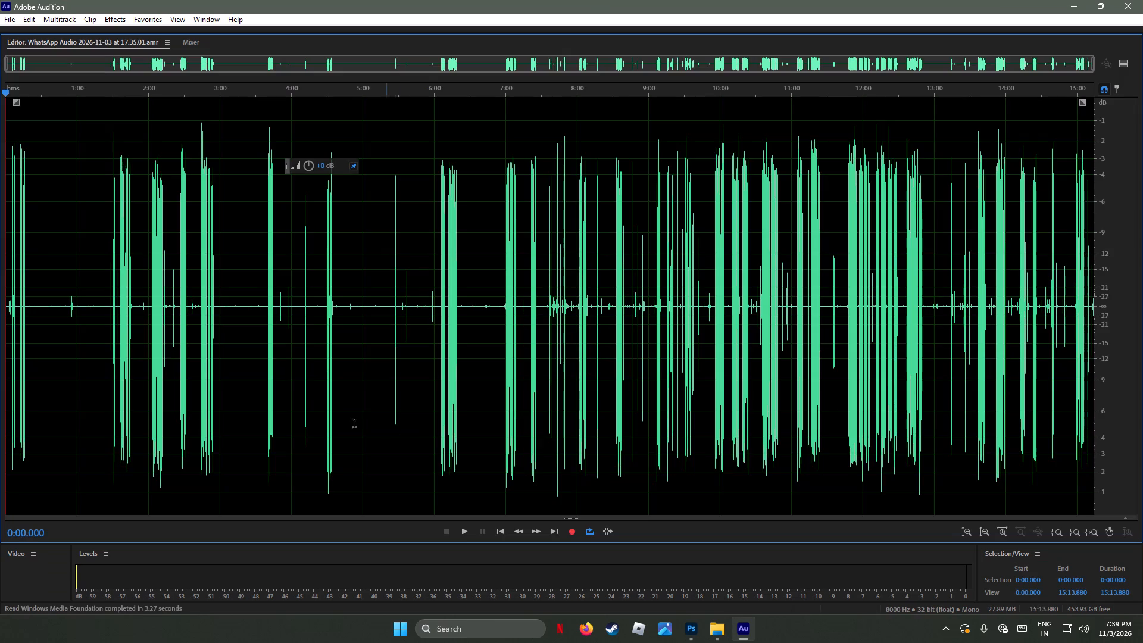
Select the quiet stretch from about 0:15.5 to 1:23.5 in the waveform and play it back.
left_click_drag(105, 307, 58, 314)
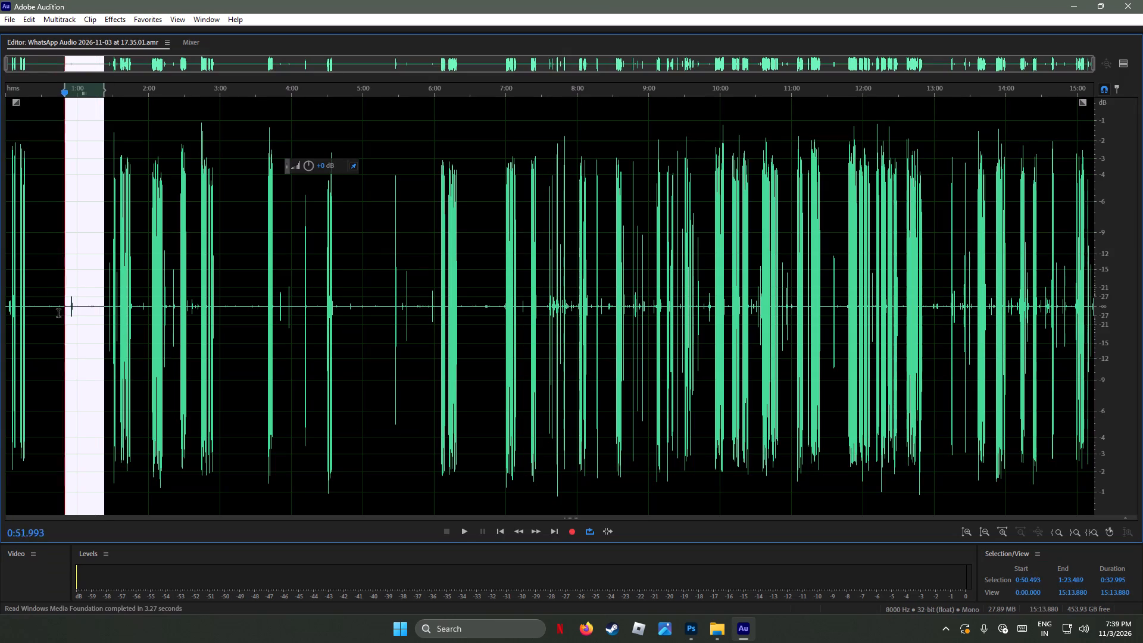
left_click_drag(58, 314, 24, 317)
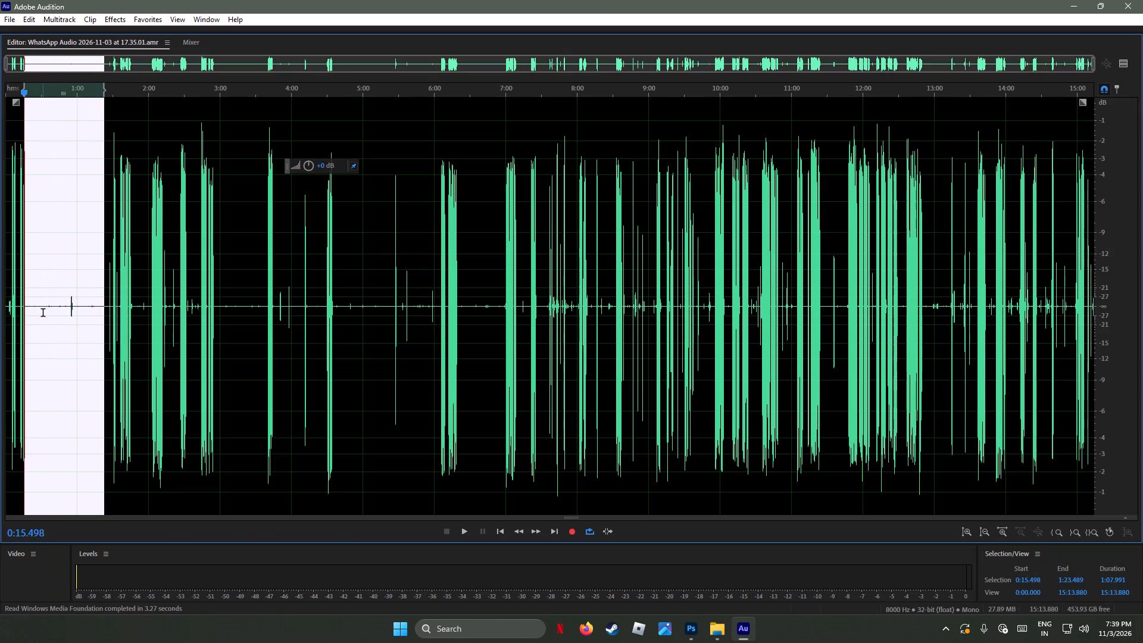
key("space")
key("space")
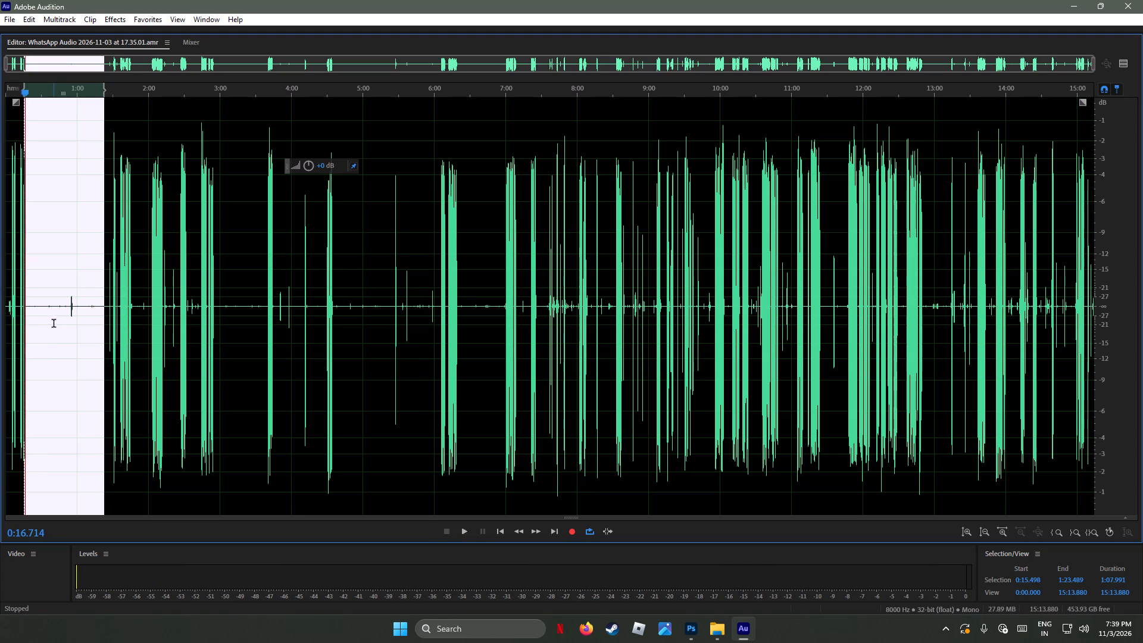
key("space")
scroll(28, 316, "up", 2)
scroll(28, 316, "down", 2)
scroll(28, 316, "up", 5)
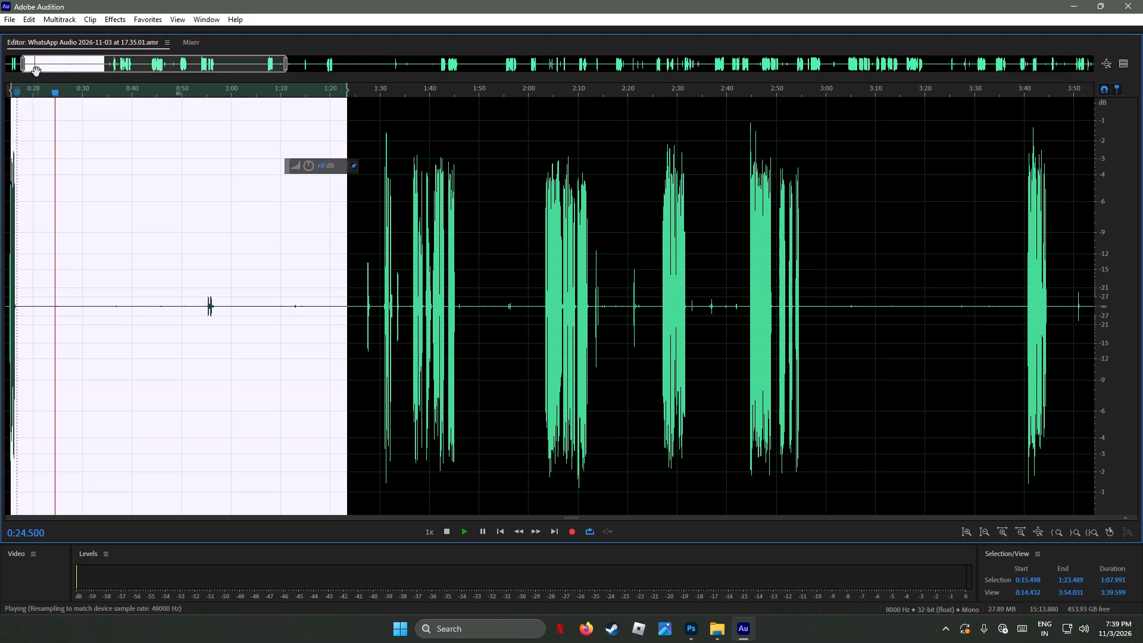
Clear the time selection and place the start position at about 0:18, just after the opening bursts.
left_click_drag(43, 67, 26, 67)
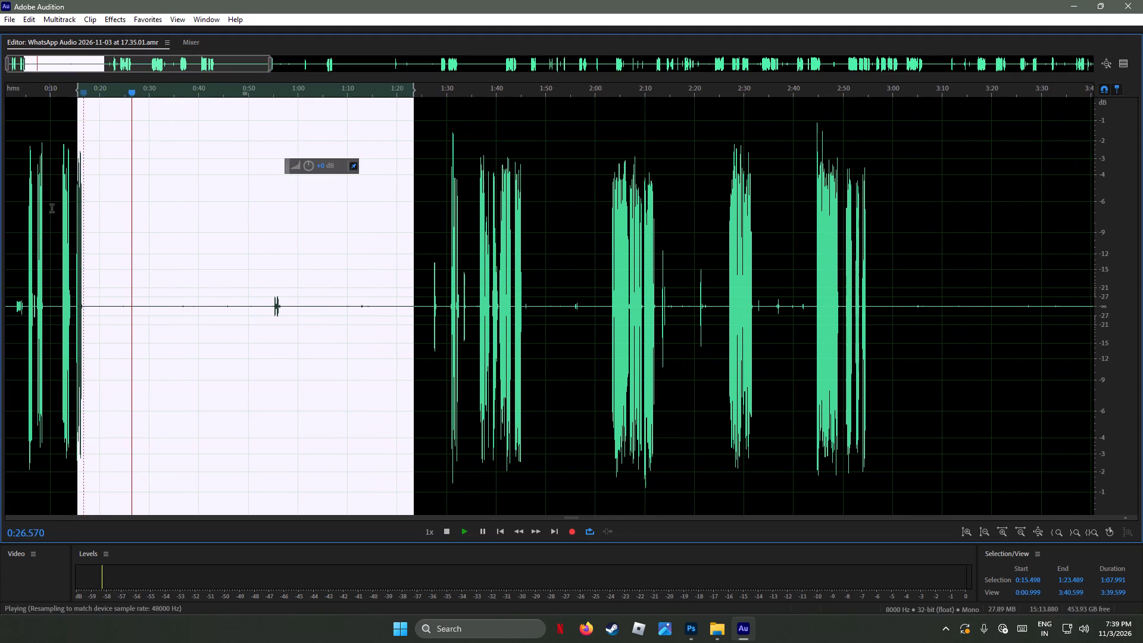
left_click_drag(90, 307, 90, 307)
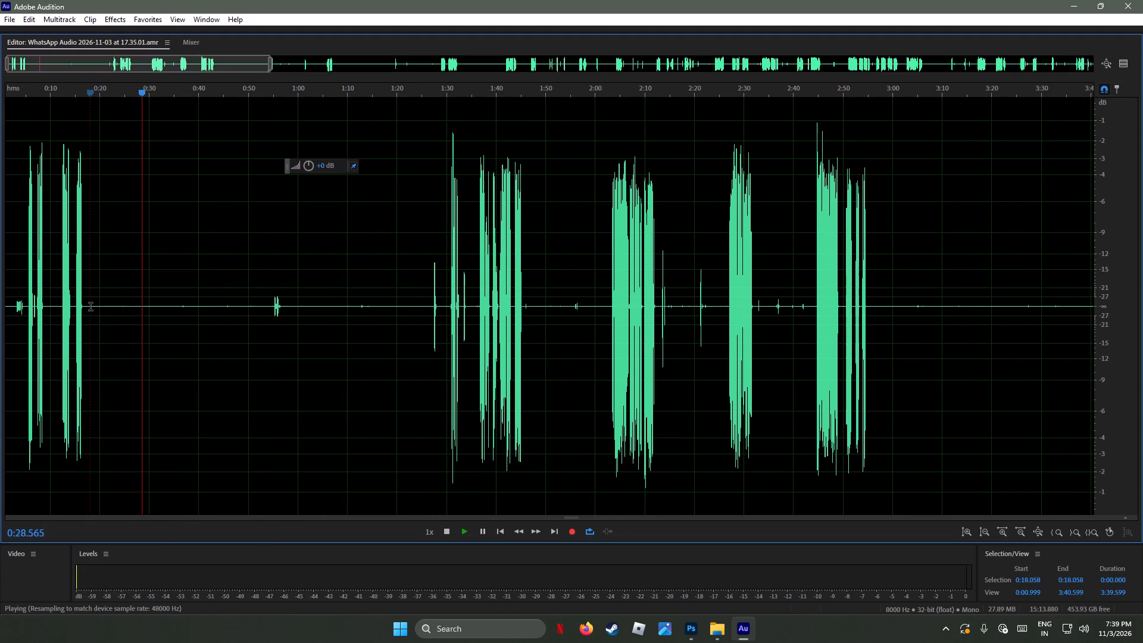
Select the quiet passage from about 0:18 to 1:26, audition parts of it, and amplify it by 48 dB.
left_click_drag(90, 307, 427, 358)
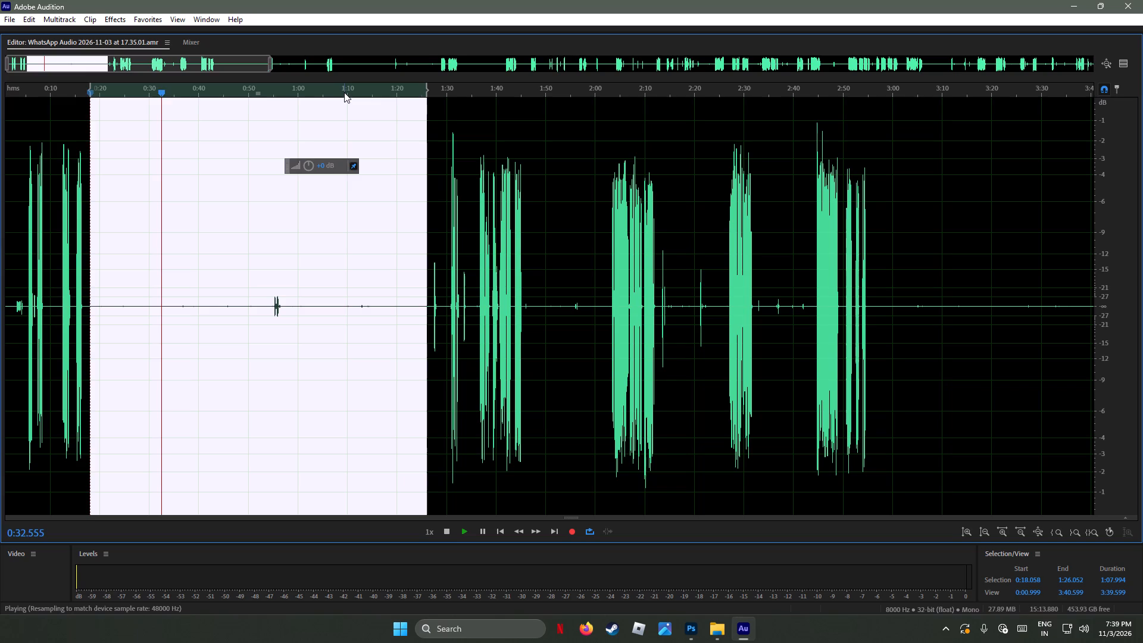
left_click(344, 93)
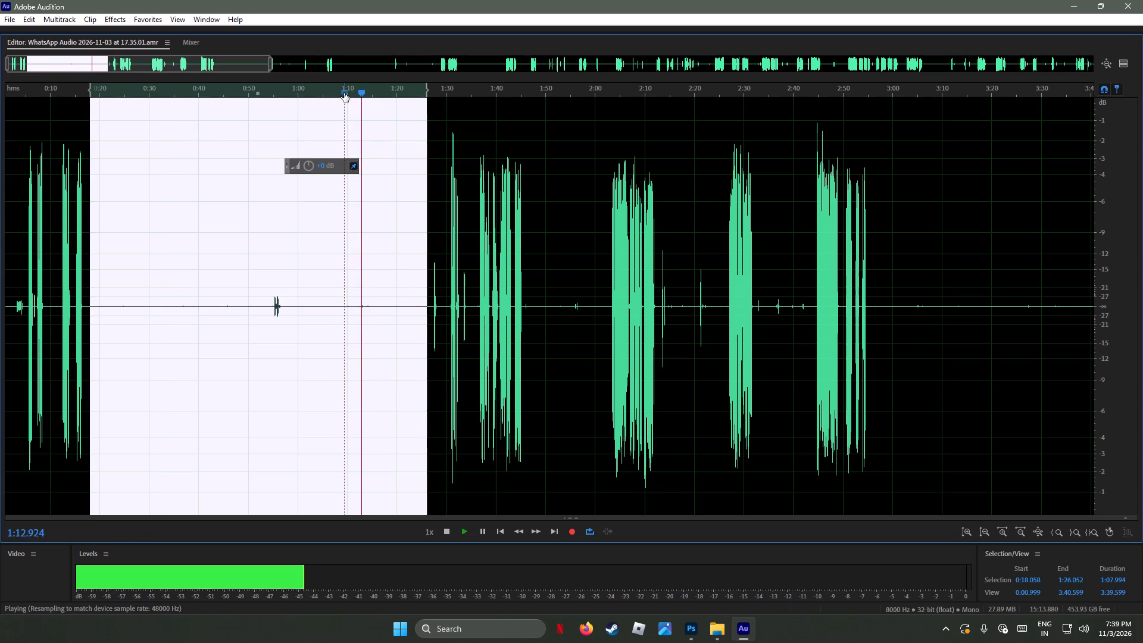
left_click(243, 95)
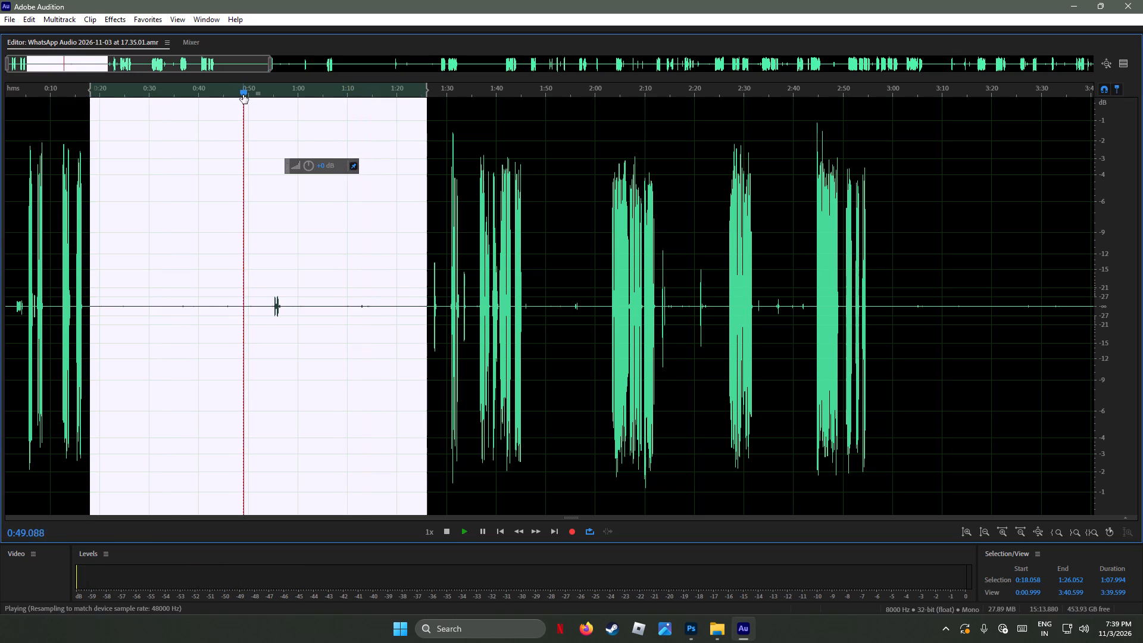
left_click(260, 96)
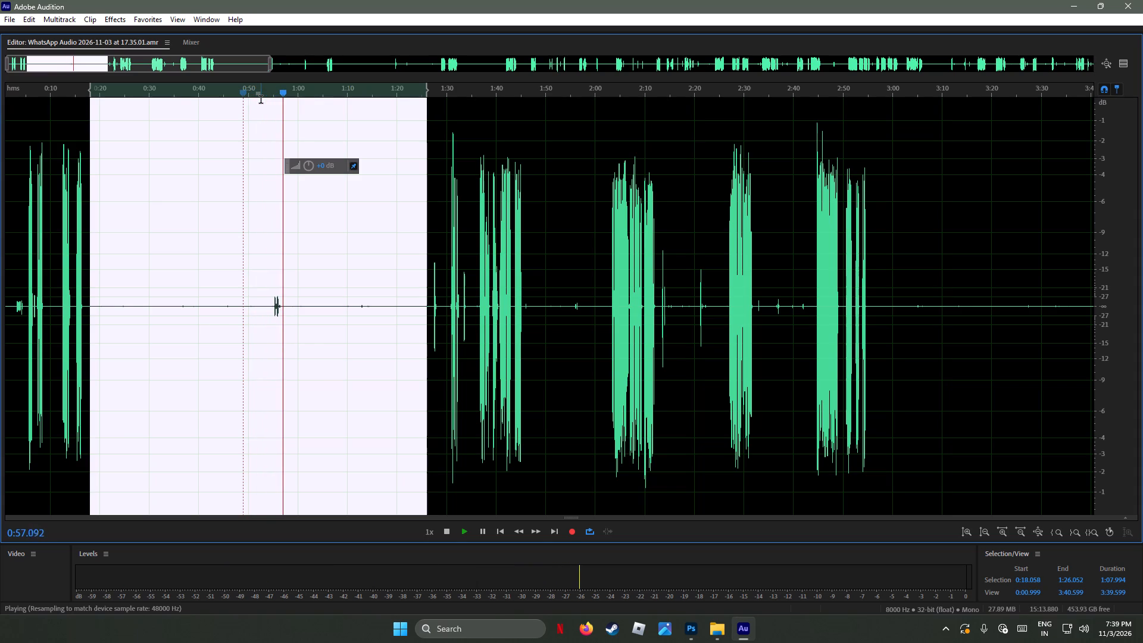
key("space")
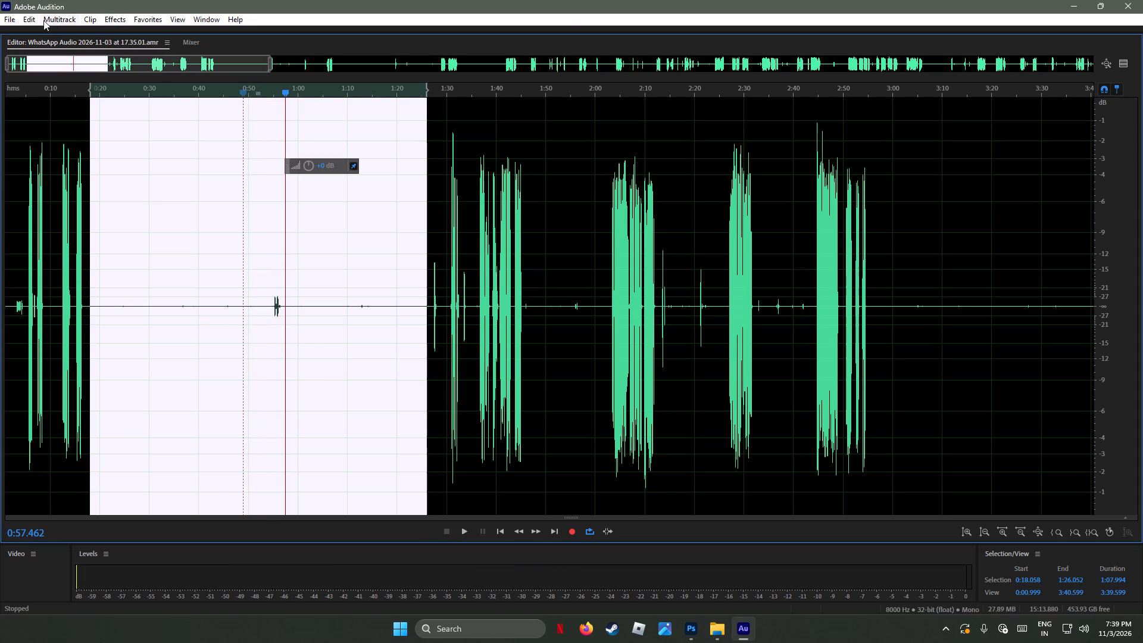
left_click(115, 18)
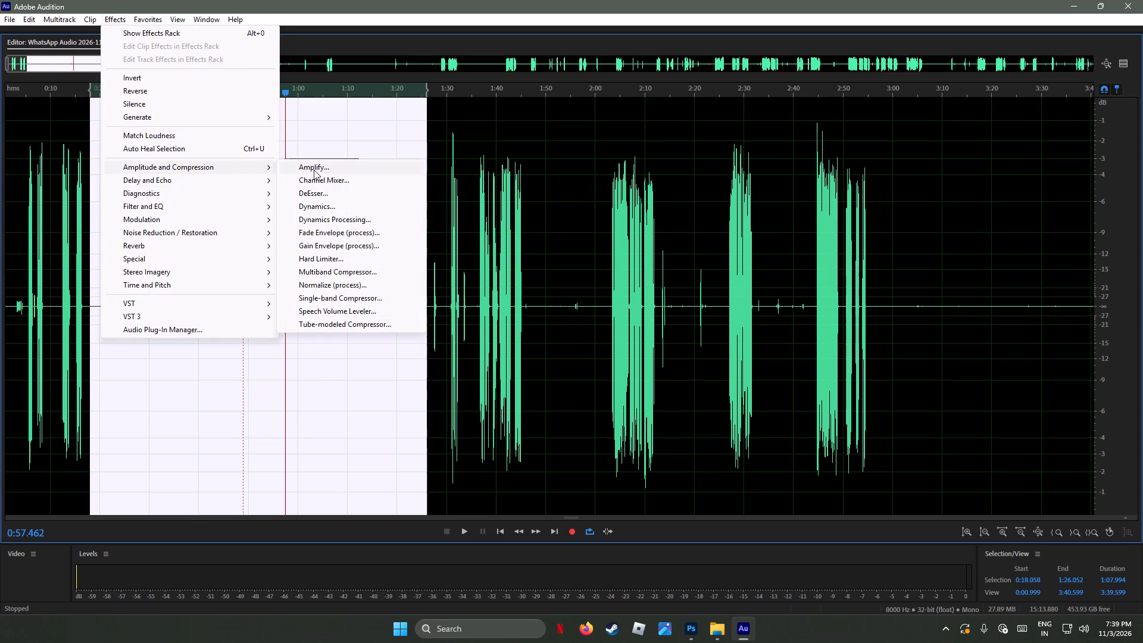
left_click(314, 169)
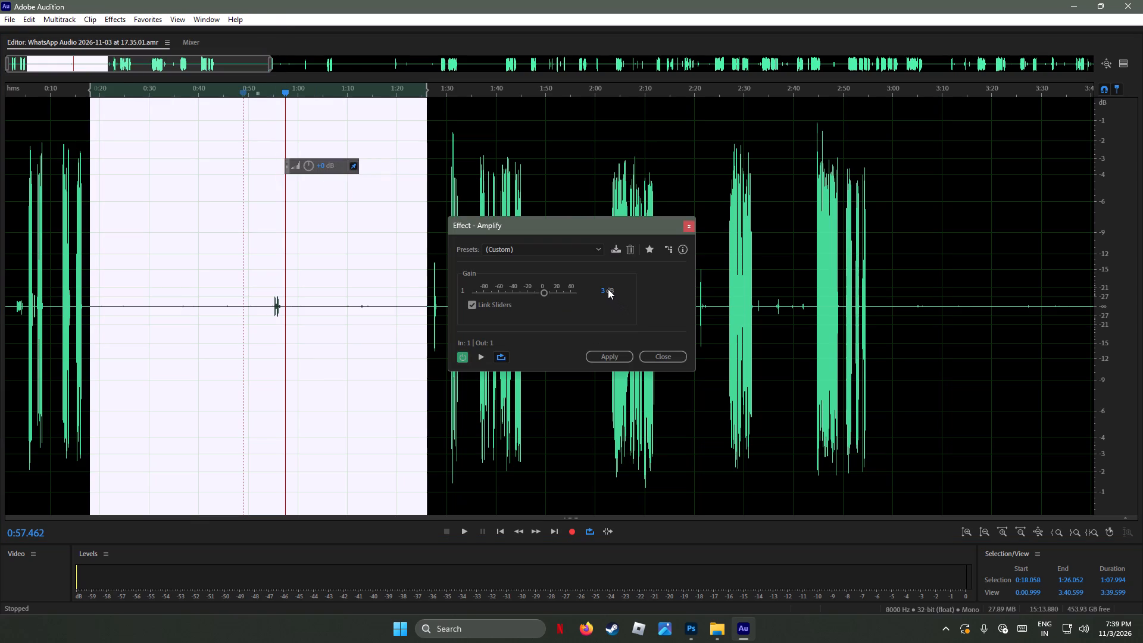
left_click(608, 289)
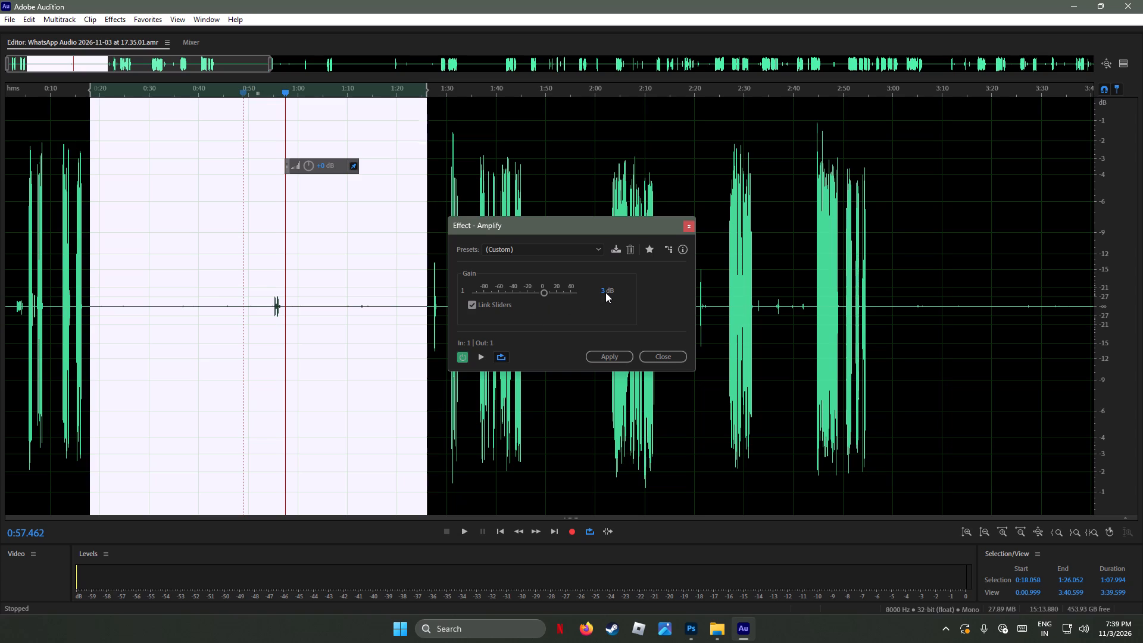
left_click(605, 292)
left_click_drag(616, 286, 559, 291)
left_click_drag(582, 224, 485, 249)
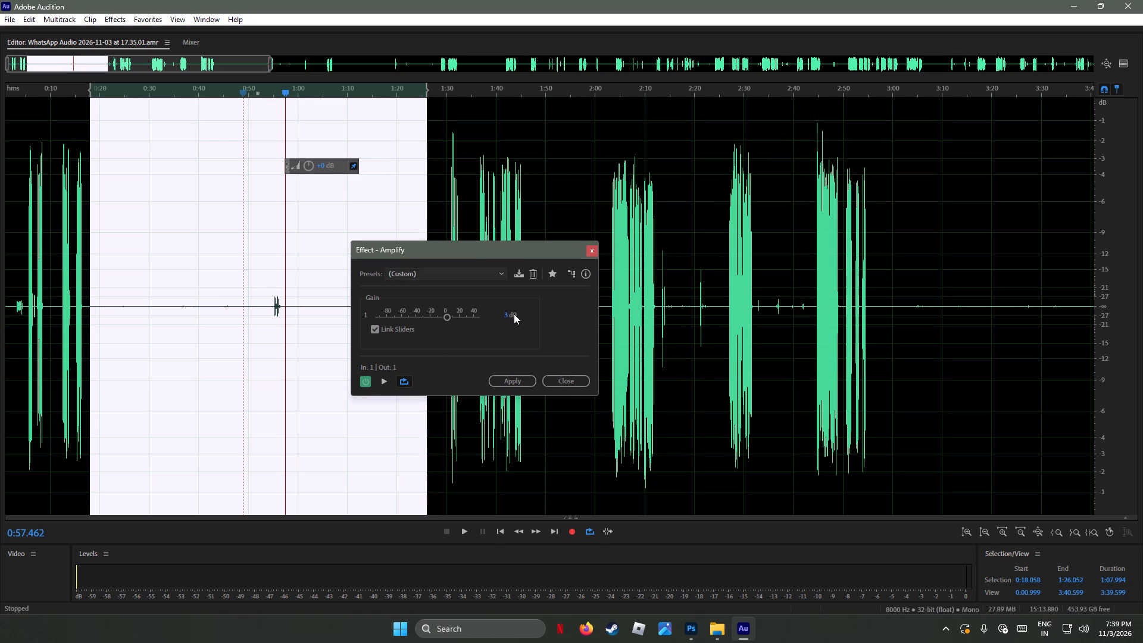
triple_click(512, 314)
left_click_drag(446, 317, 511, 326)
left_click(513, 380)
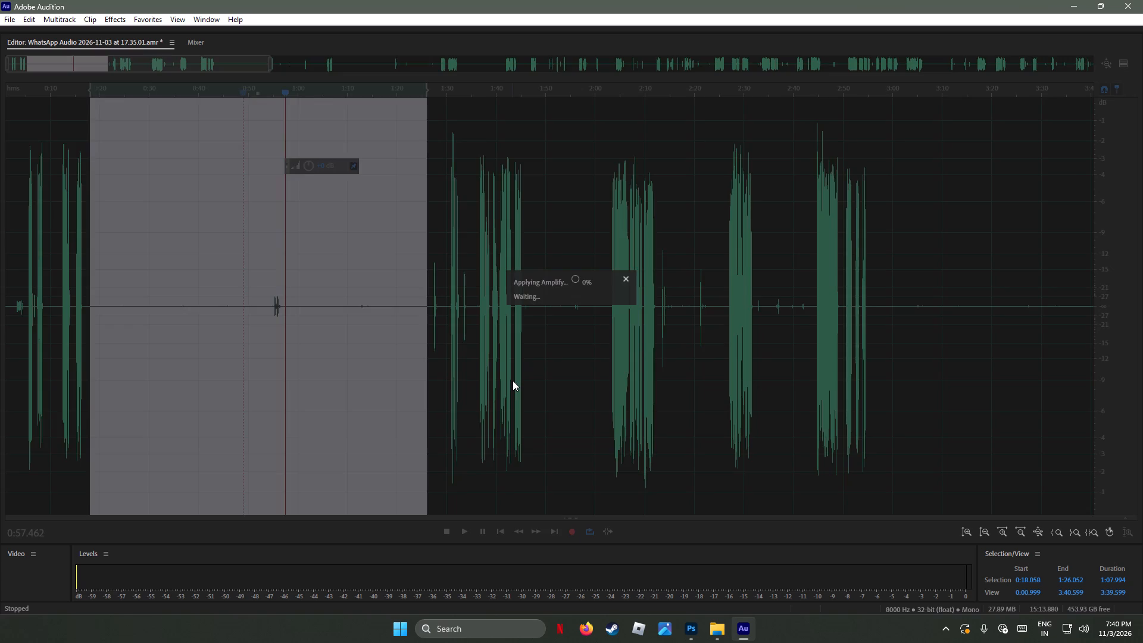
Play back the amplified passage from about 0:20 to check how it sounds.
left_click(99, 90)
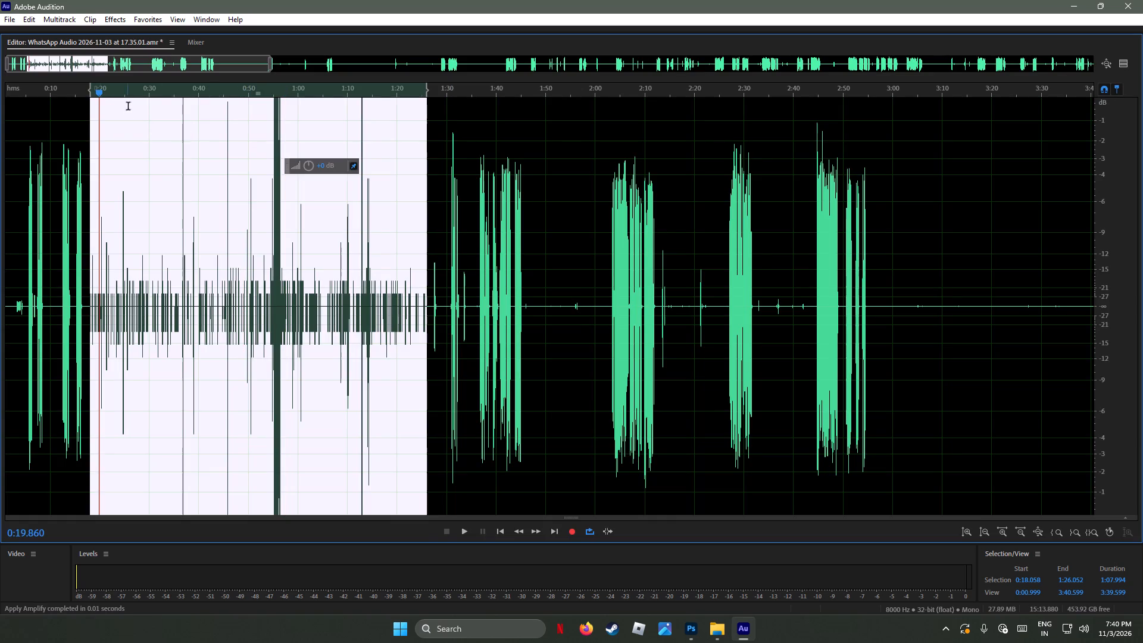
key("space")
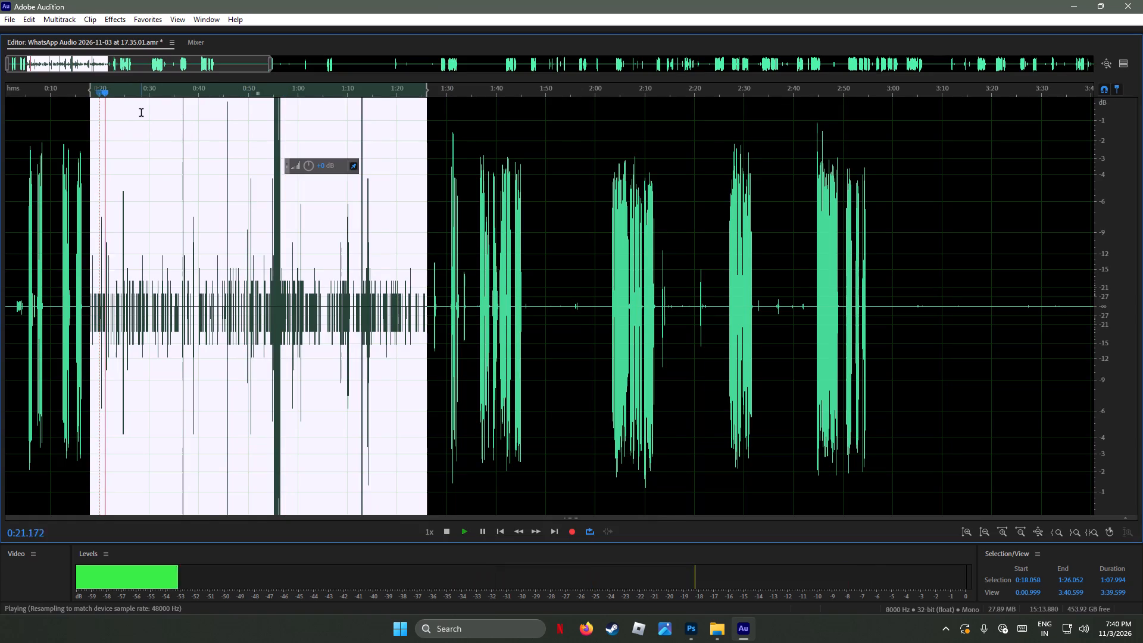
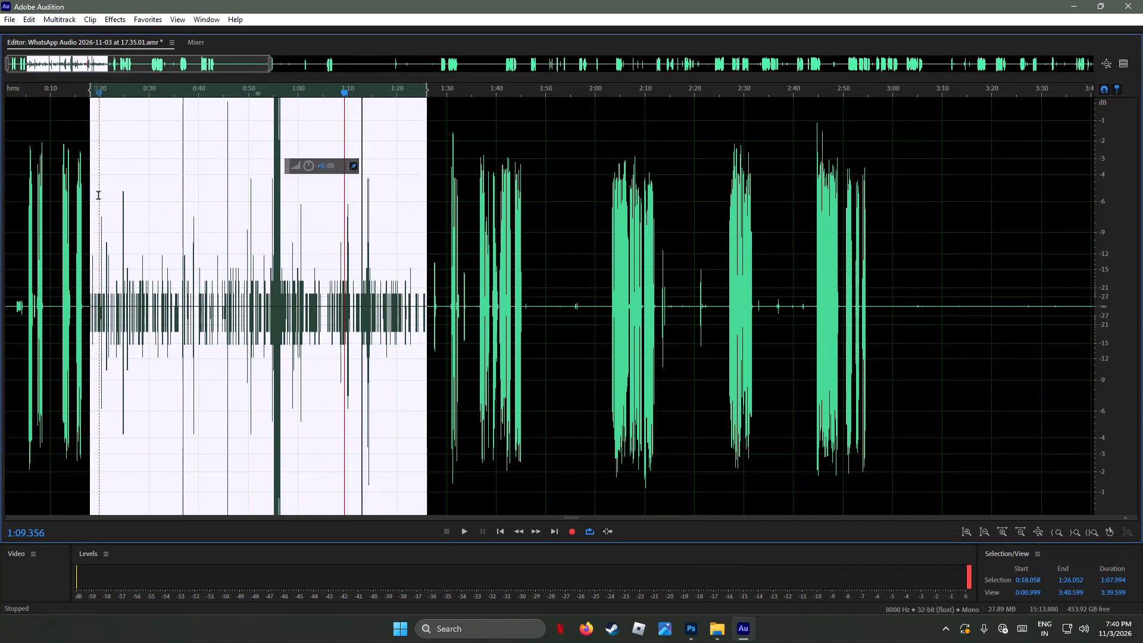
Listen to the short sound and the quiet stretch that follows it, starting from about 1:27.4.
scroll(159, 201, "up", 3)
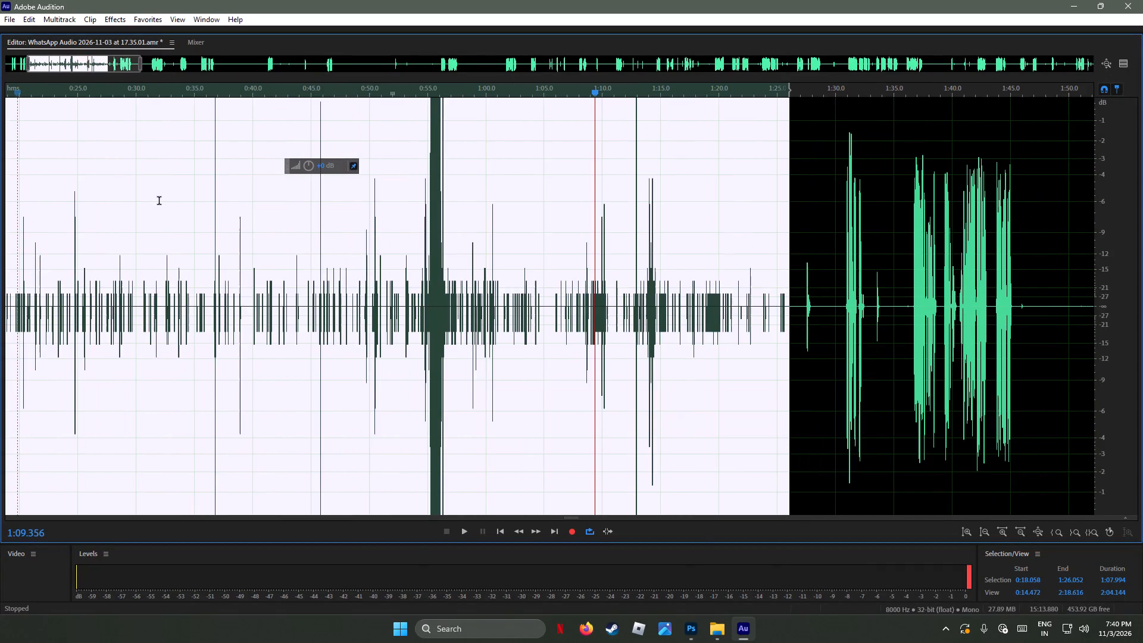
scroll(836, 264, "up", 1)
scroll(860, 294, "down", 1)
scroll(860, 294, "up", 3)
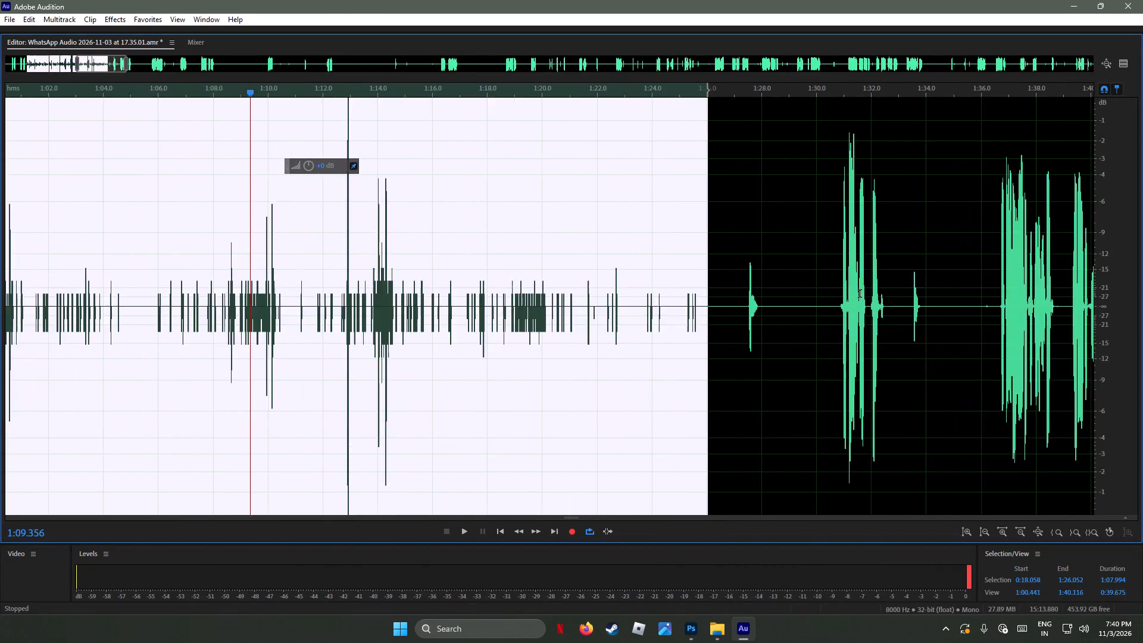
scroll(860, 294, "up", 4)
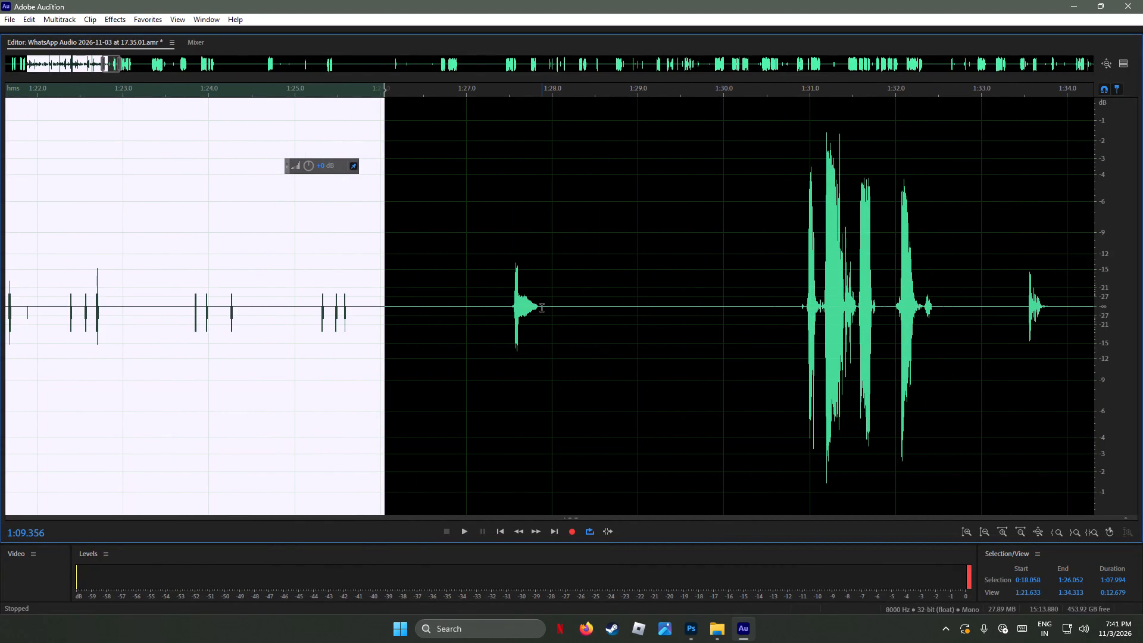
left_click(501, 301)
key("space")
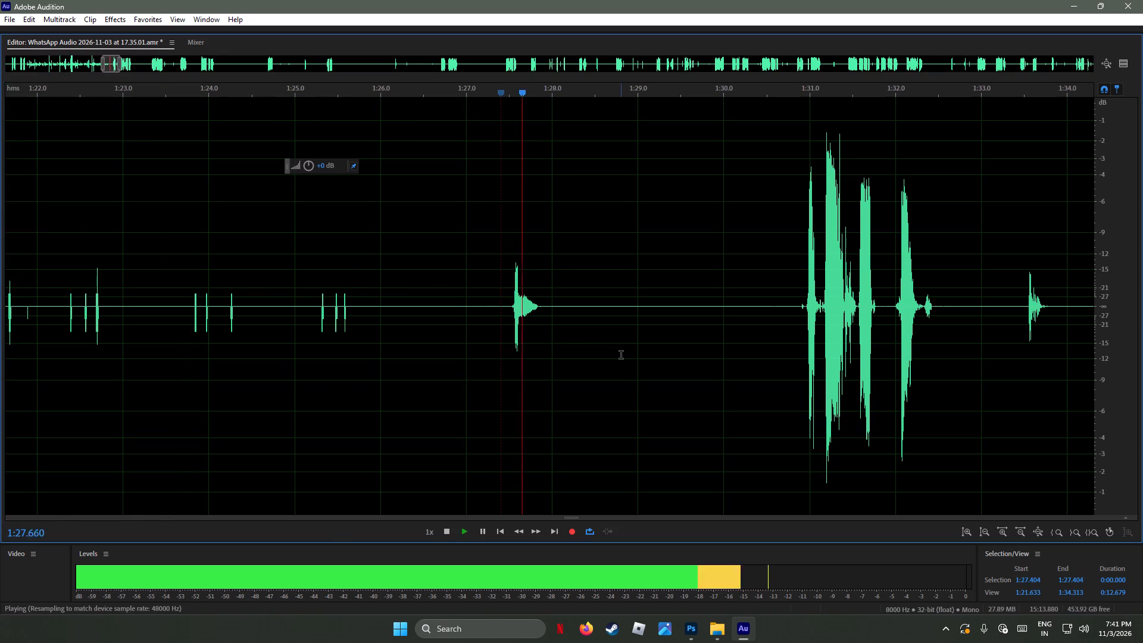
key("space")
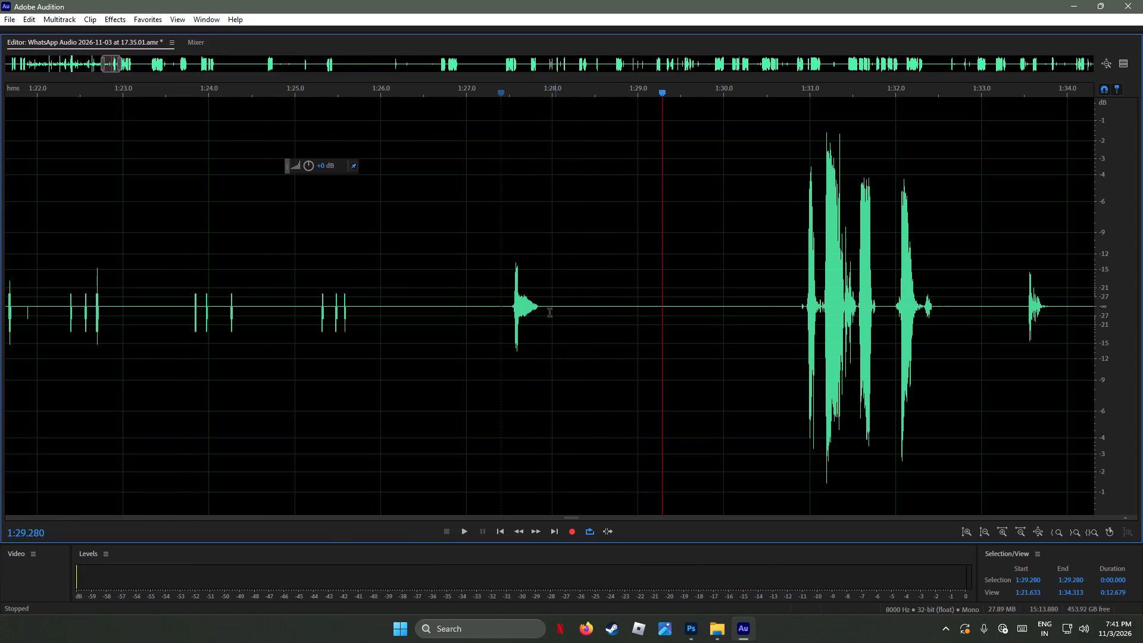
Select the quiet passage from about 1:27.9 to just before the speech at about 1:31.0 and amplify it.
left_click_drag(540, 307, 787, 353)
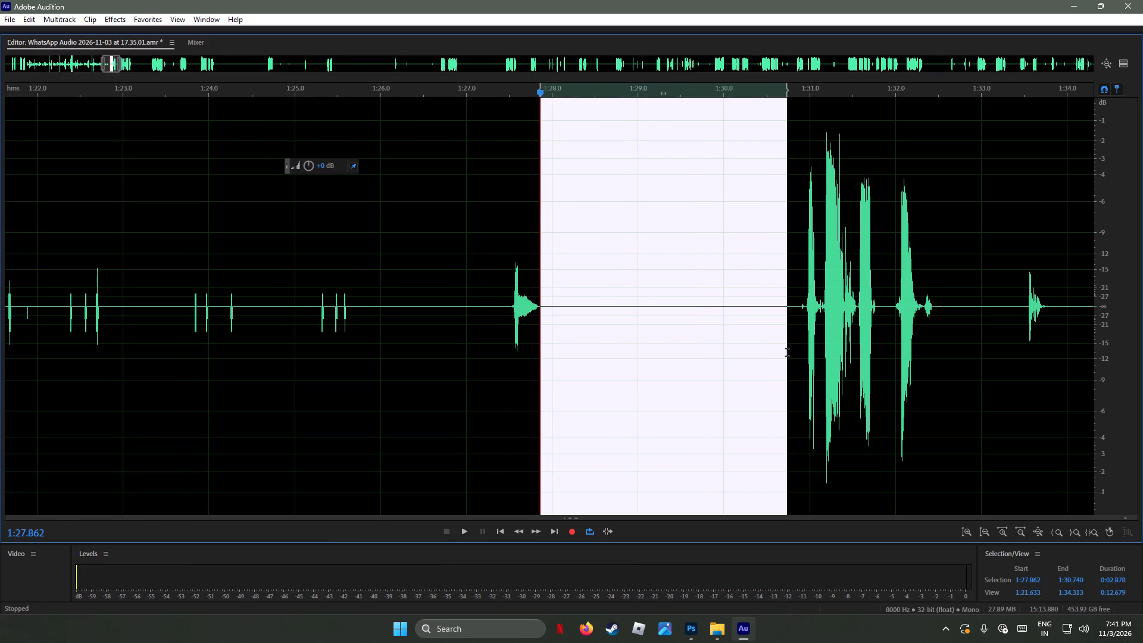
left_click_drag(787, 353, 805, 354)
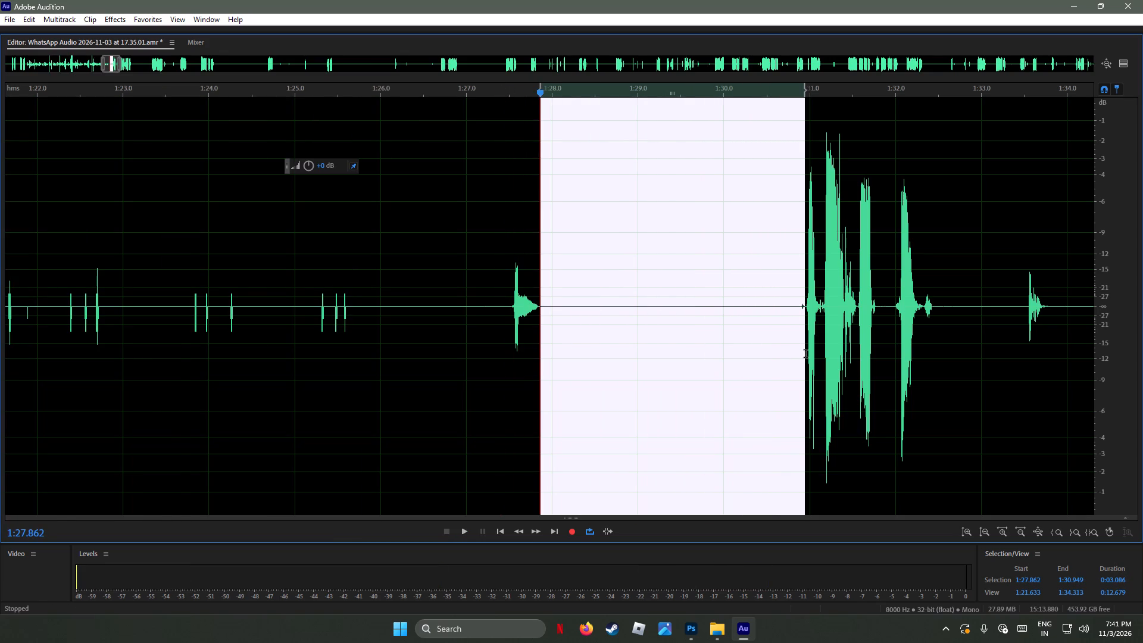
left_click_drag(805, 354, 802, 353)
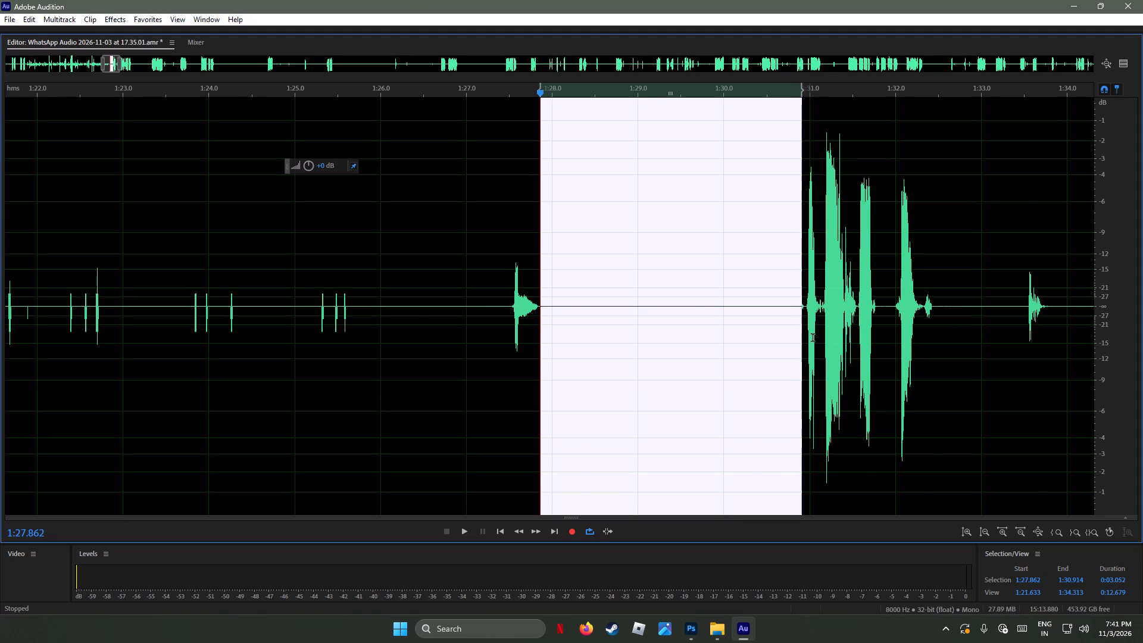
scroll(811, 337, "up", 3)
scroll(811, 337, "down", 5)
scroll(810, 337, "up", 14)
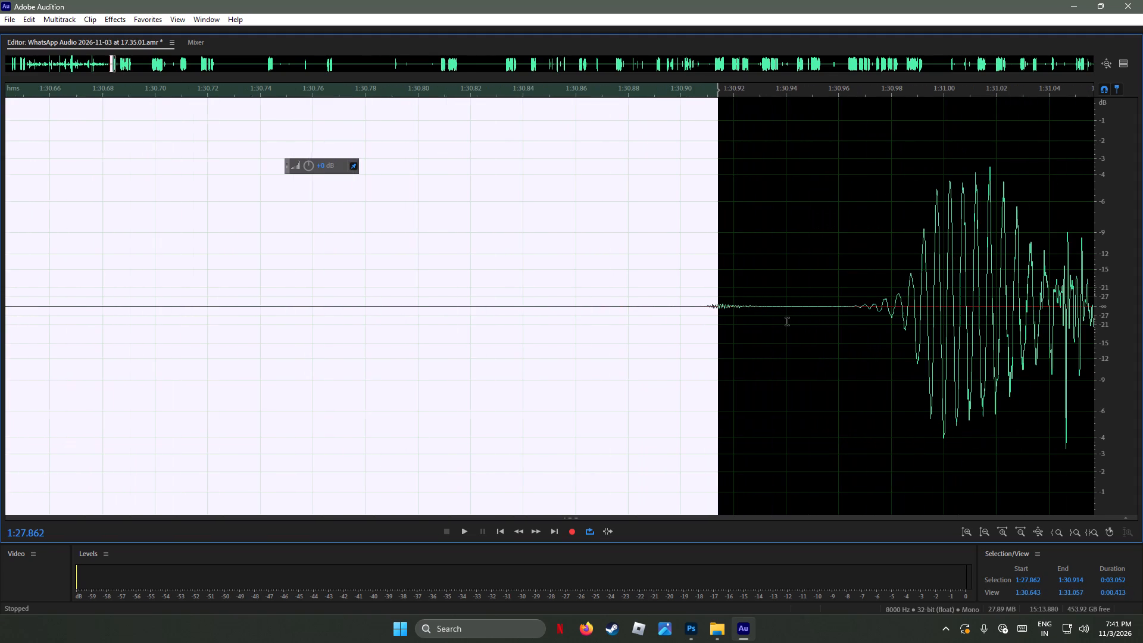
left_click_drag(717, 88, 791, 111)
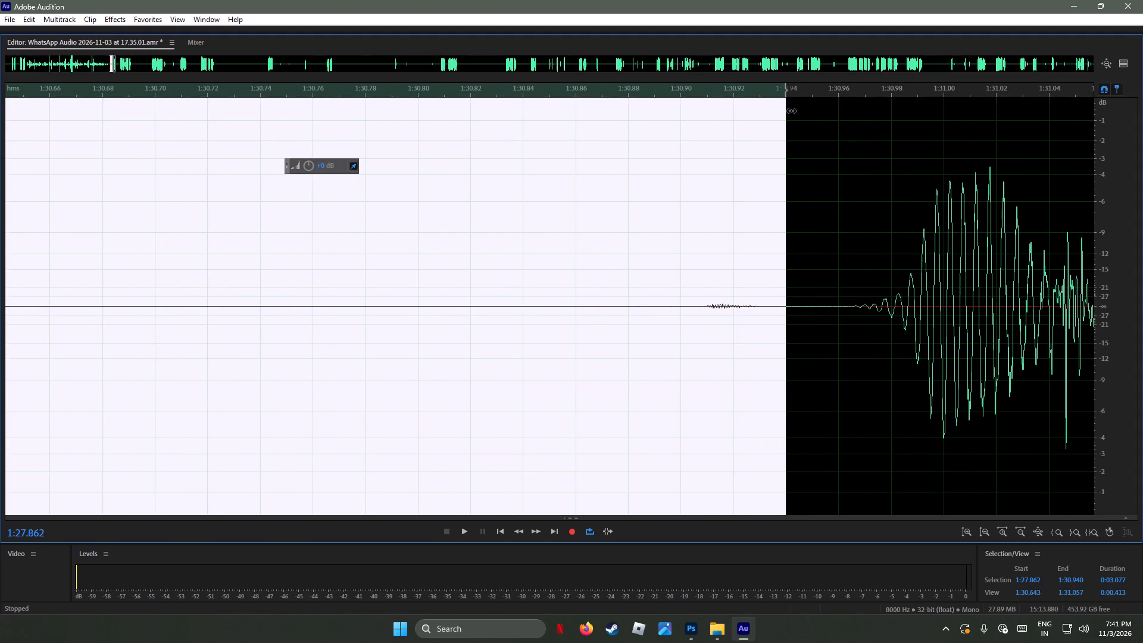
left_click_drag(791, 111, 839, 136)
scroll(620, 271, "down", 3)
scroll(620, 271, "up", 1)
scroll(620, 271, "down", 2)
scroll(620, 271, "up", 1)
scroll(620, 271, "down", 2)
scroll(620, 271, "up", 2)
scroll(620, 271, "down", 1)
scroll(432, 242, "down", 4)
scroll(430, 242, "up", 1)
scroll(430, 242, "down", 4)
scroll(430, 242, "up", 1)
scroll(407, 244, "down", 3)
scroll(407, 244, "up", 7)
scroll(406, 245, "down", 6)
scroll(341, 231, "down", 3)
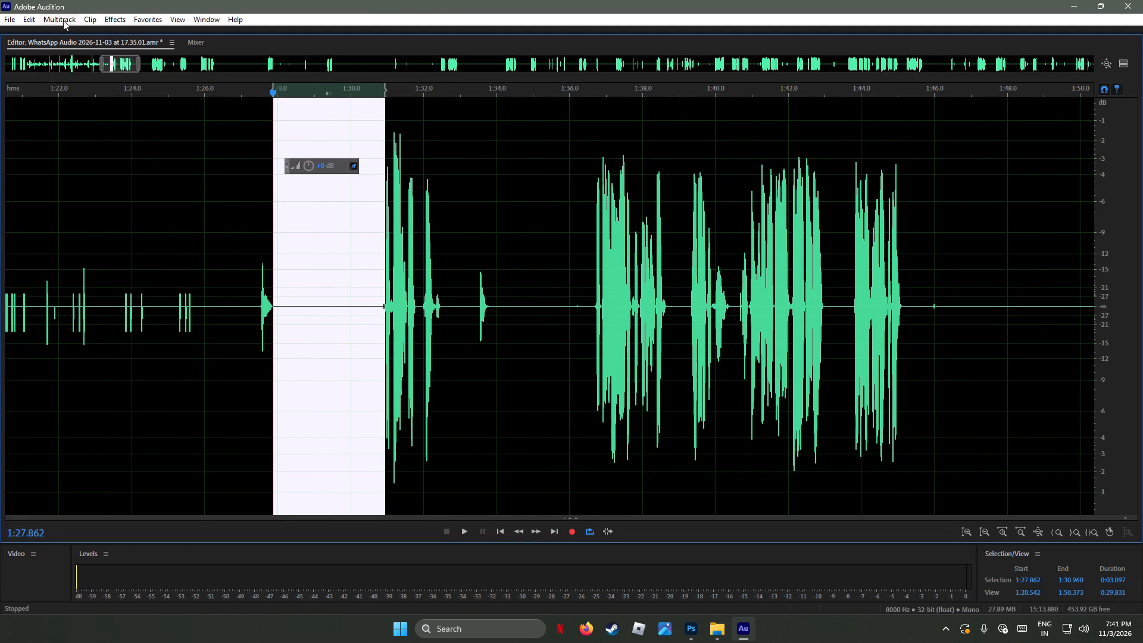
left_click(109, 15)
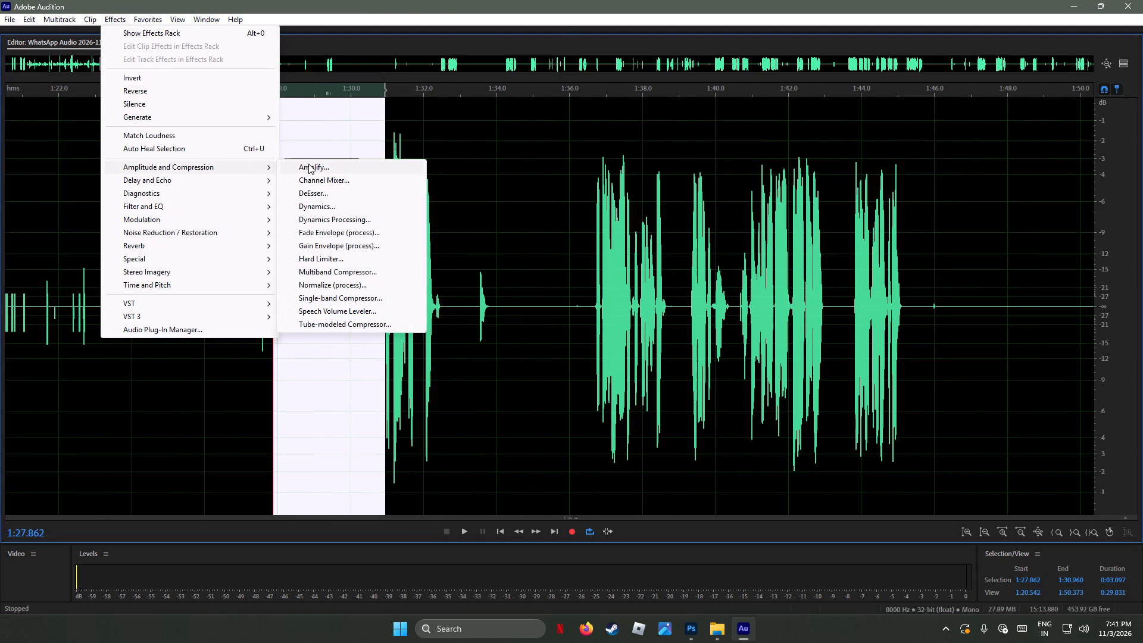
left_click(308, 164)
left_click(523, 378)
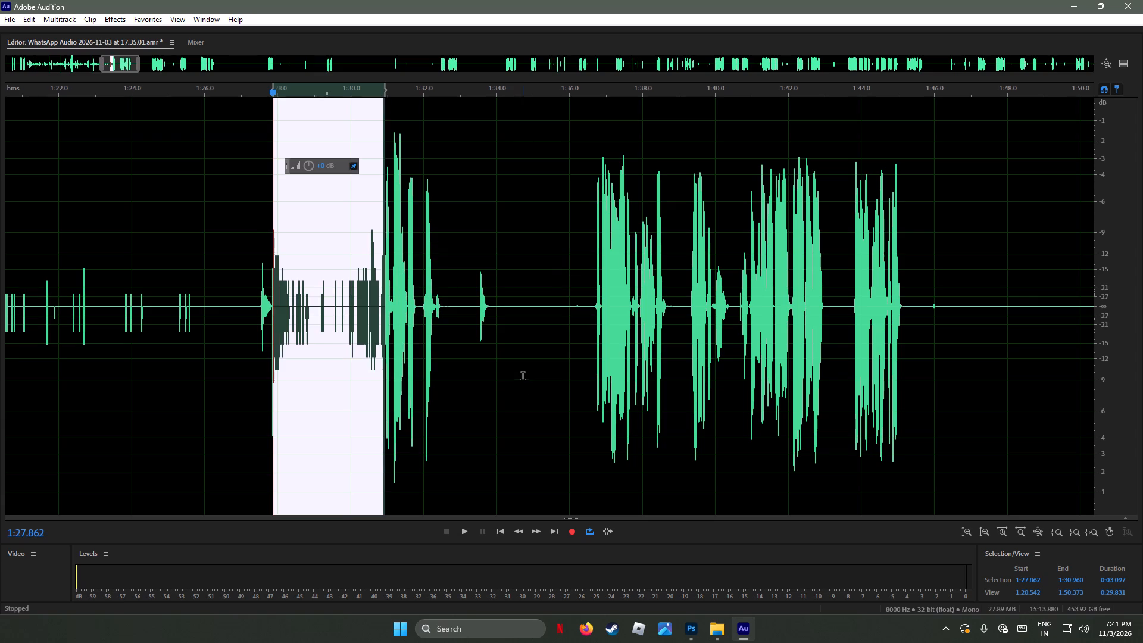
Play back the amplified passage, followed by the adjoining speech selected from about 1:30.8 to 1:33.0.
key("space")
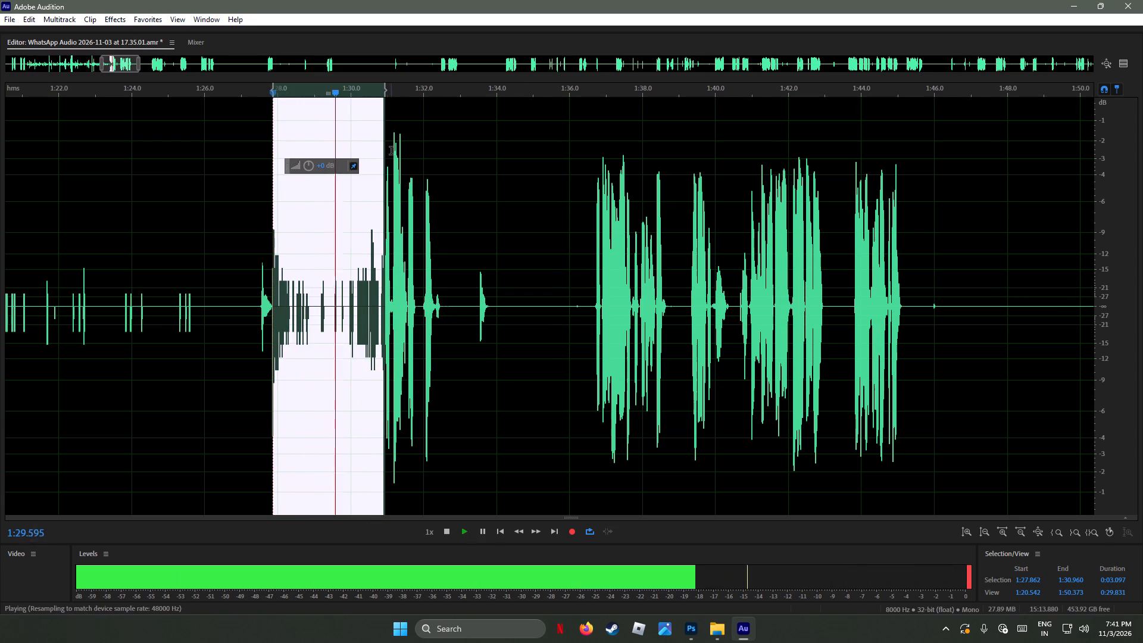
left_click(377, 133)
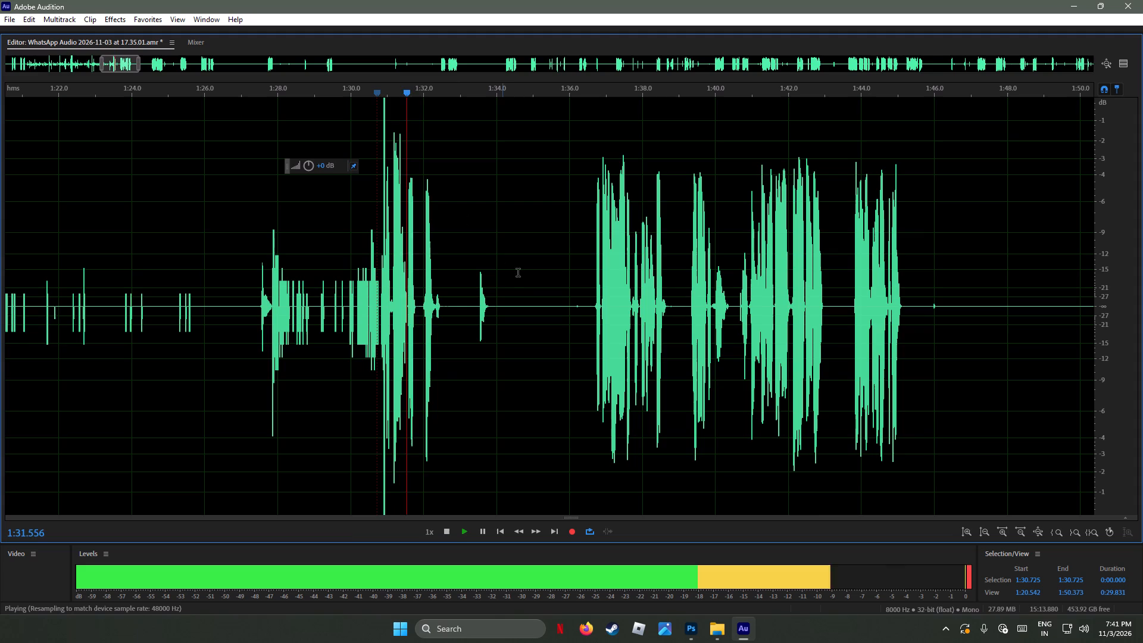
left_click_drag(461, 308, 369, 317)
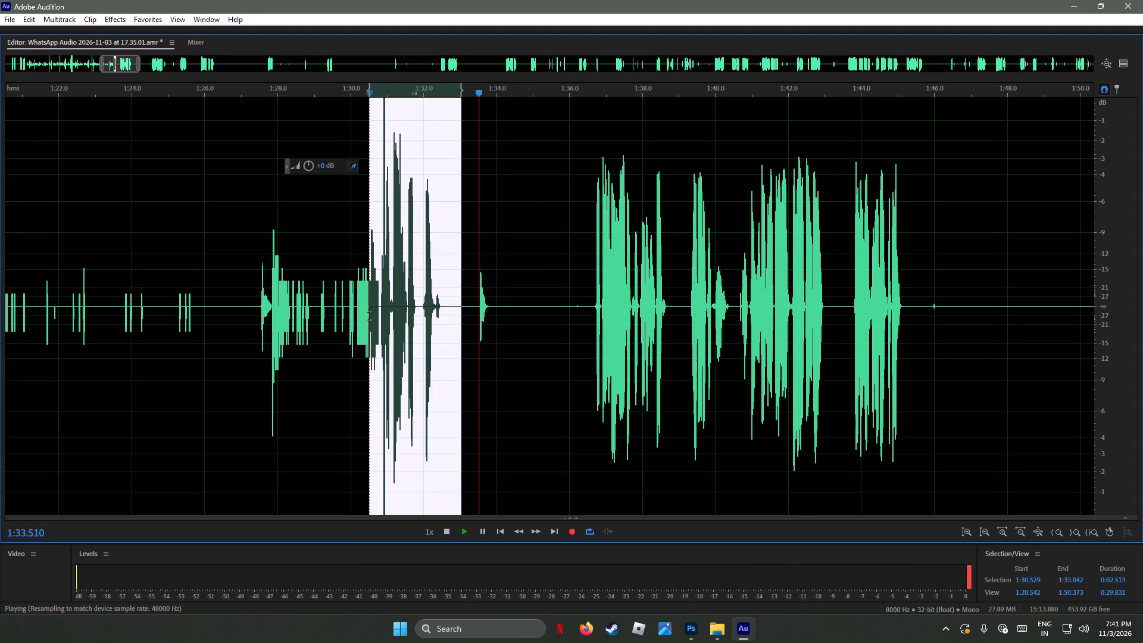
left_click_drag(369, 317, 368, 317)
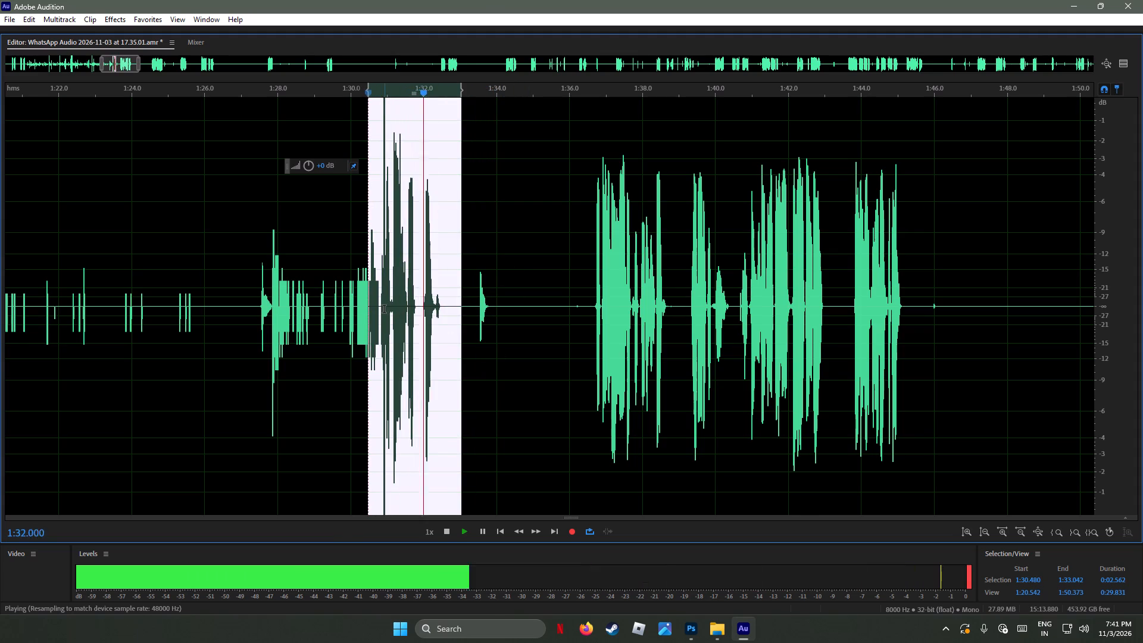
left_click_drag(378, 306, 459, 324)
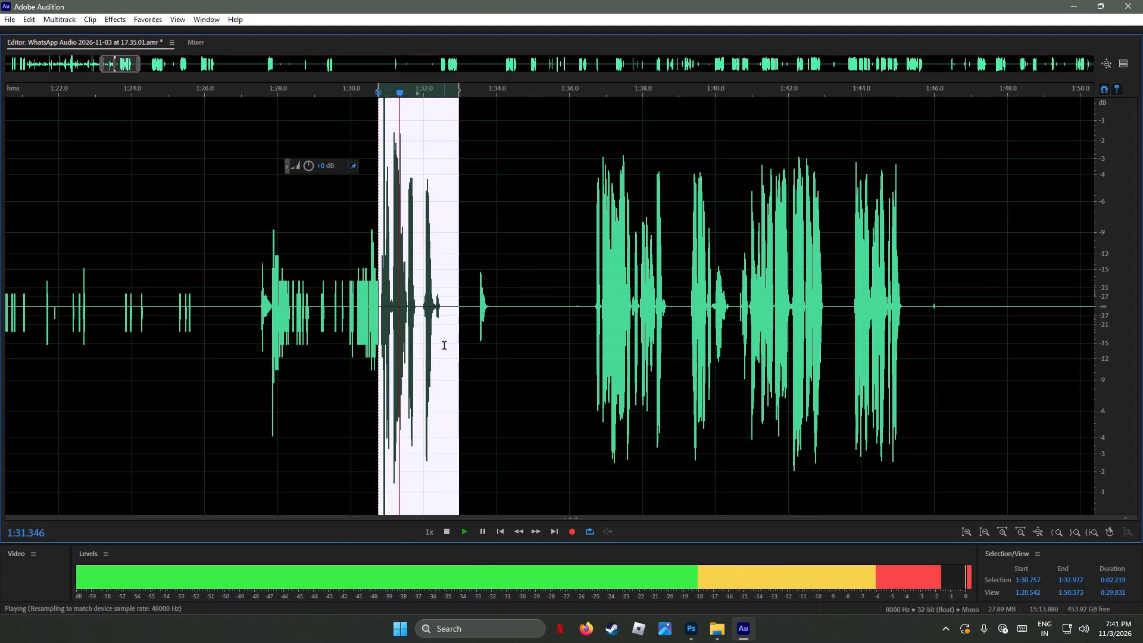
key("space")
scroll(394, 316, "up", 3)
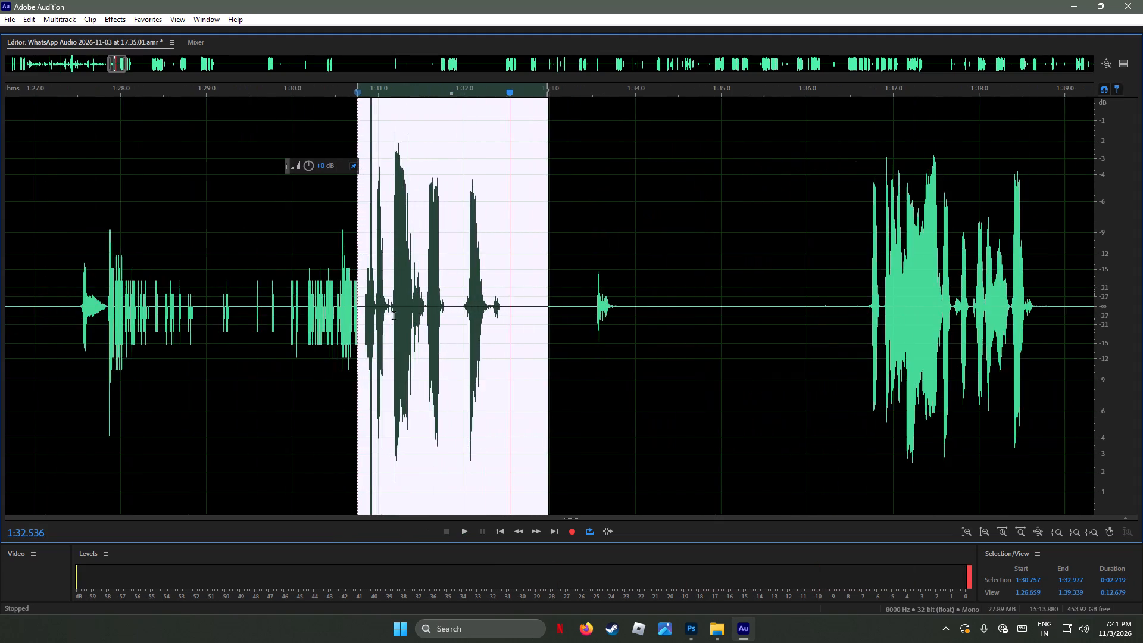
scroll(394, 316, "up", 2)
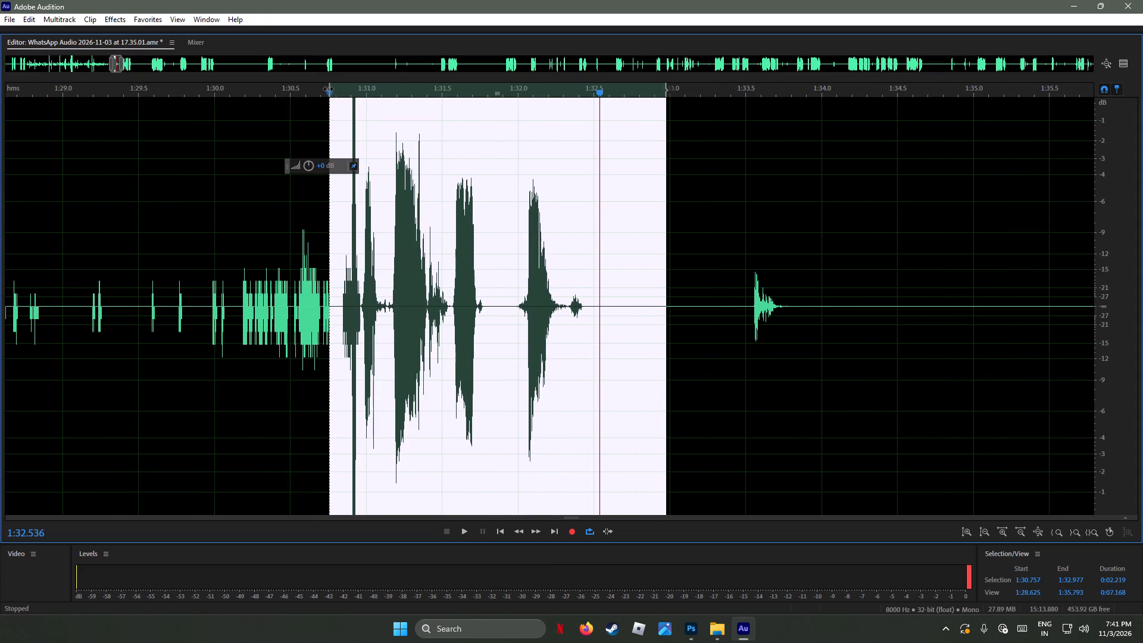
left_click_drag(328, 89, 335, 90)
key("space")
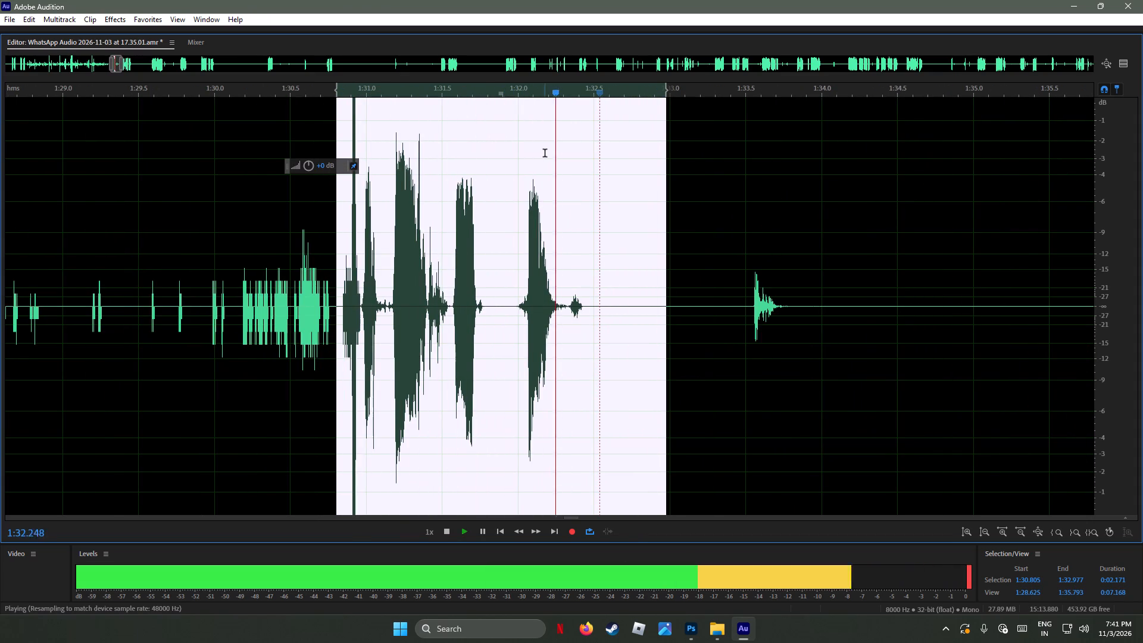
key("space")
Preview the selected speech with Stretch and Pitch at 120 % stretch, and close the effect without applying it.
left_click(113, 18)
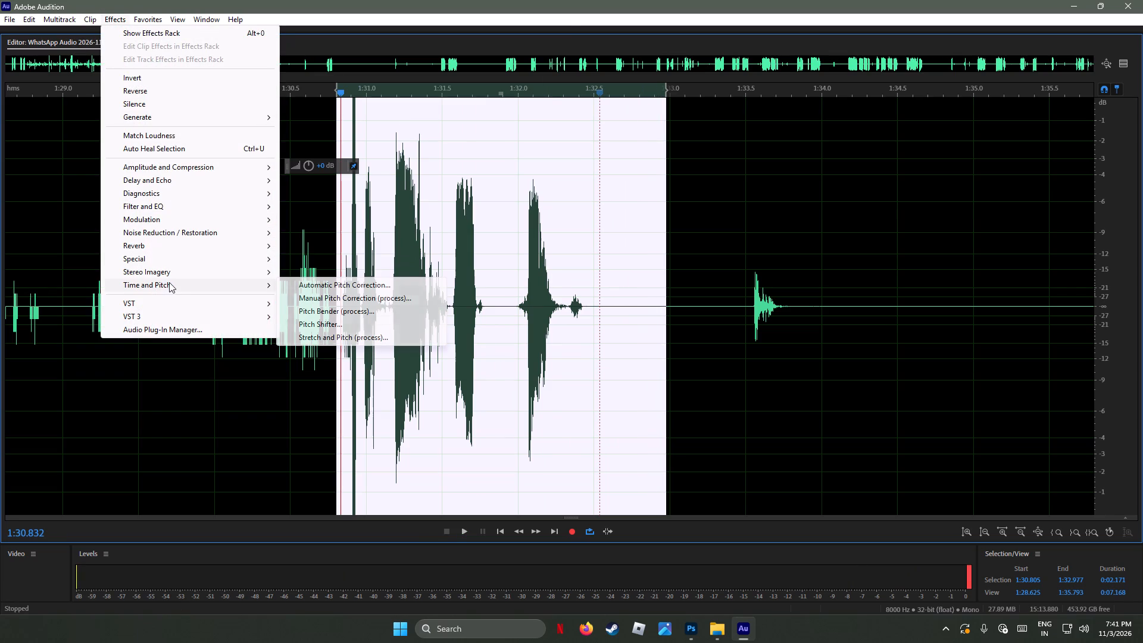
left_click(355, 340)
left_click(583, 543)
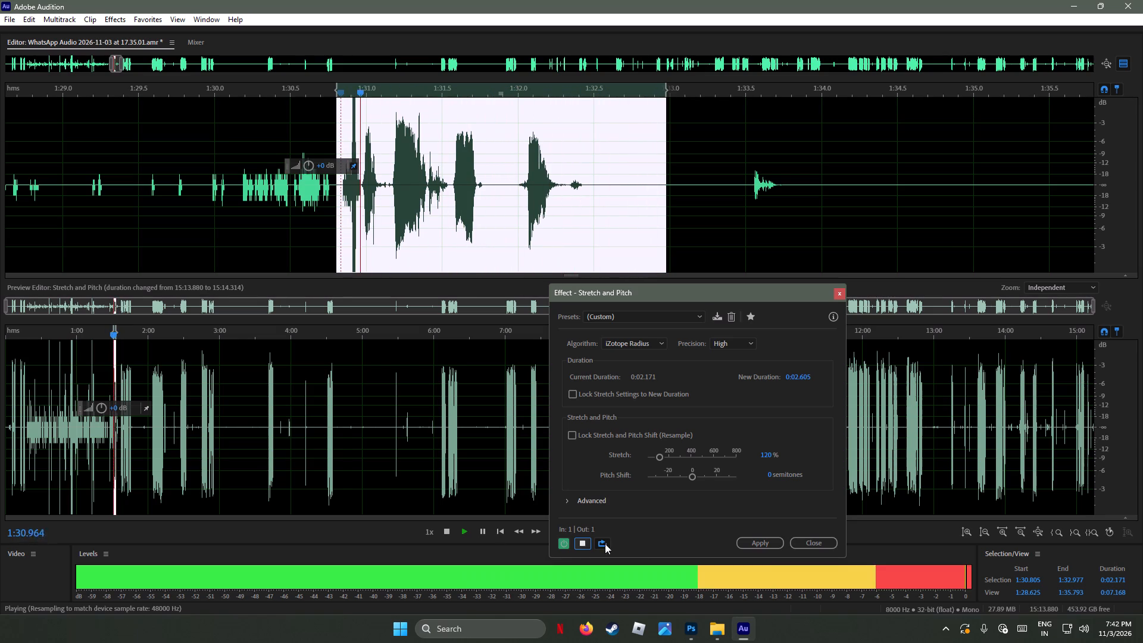
left_click(814, 544)
Listen from about 1:33.1, and audition the brief isolated sound selected from about 1:33.5 to 1:33.8.
left_click(679, 280)
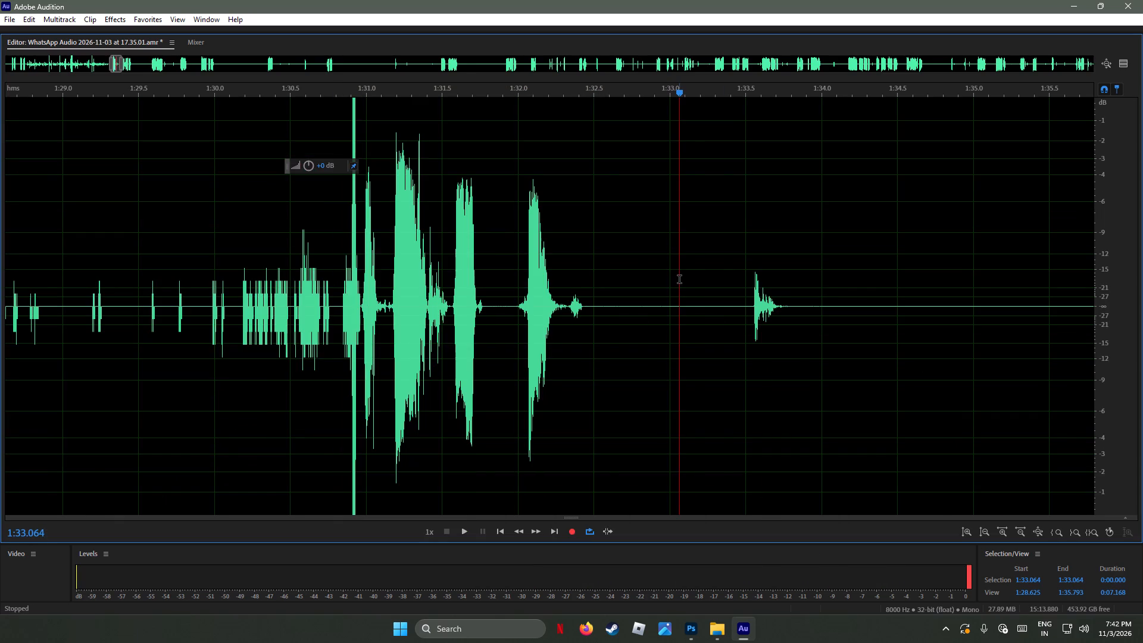
key("space")
key("space")
left_click_drag(741, 291, 768, 298)
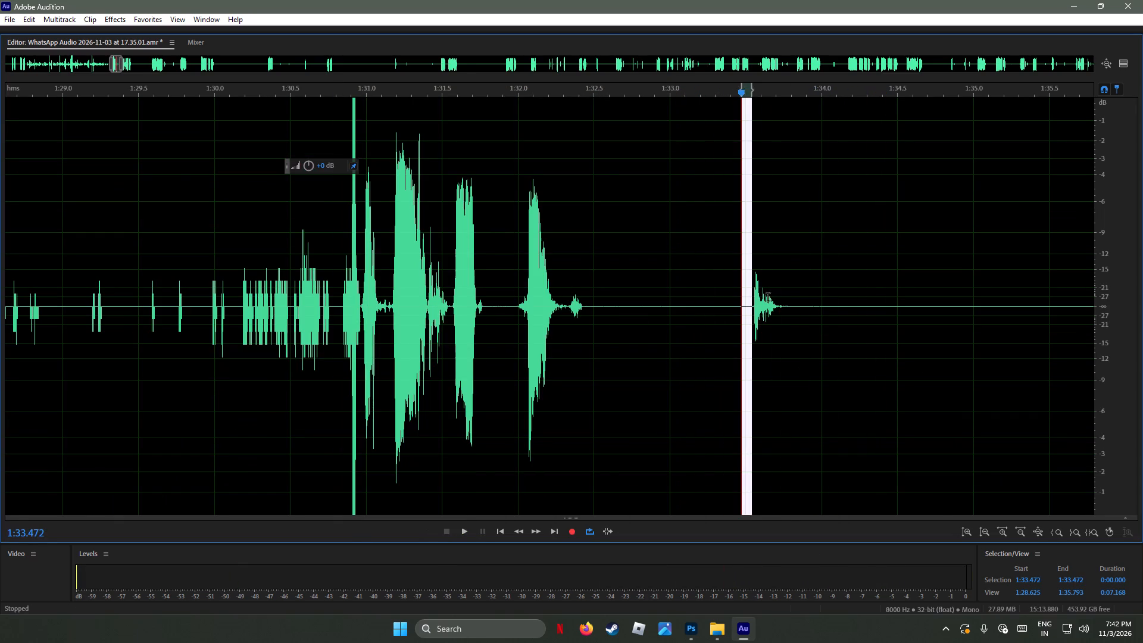
left_click_drag(768, 298, 794, 299)
key("space")
key("space")
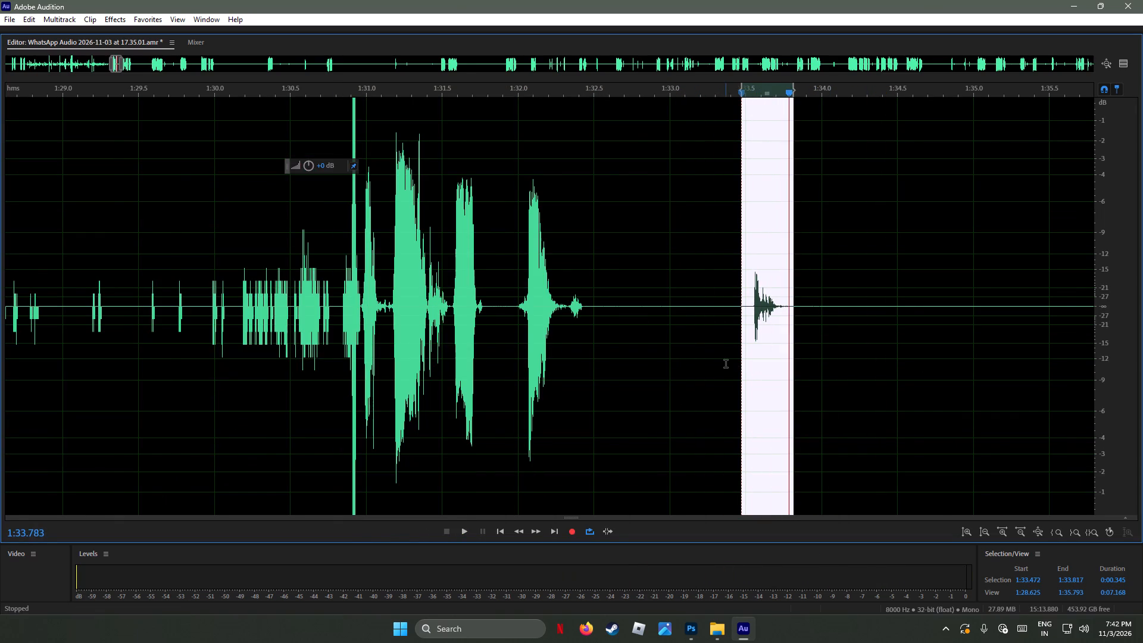
Play back the speech section starting from about 1:36.3.
scroll(726, 364, "down", 6)
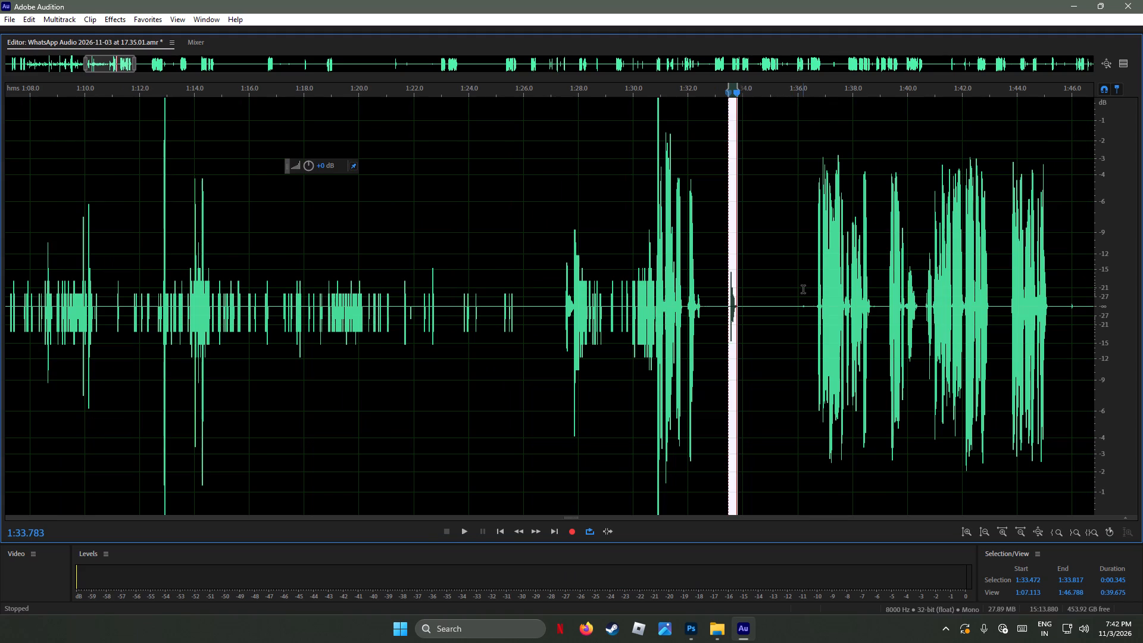
left_click(805, 289)
scroll(814, 376, "down", 1)
scroll(814, 376, "up", 2)
scroll(814, 376, "down", 2)
key("space")
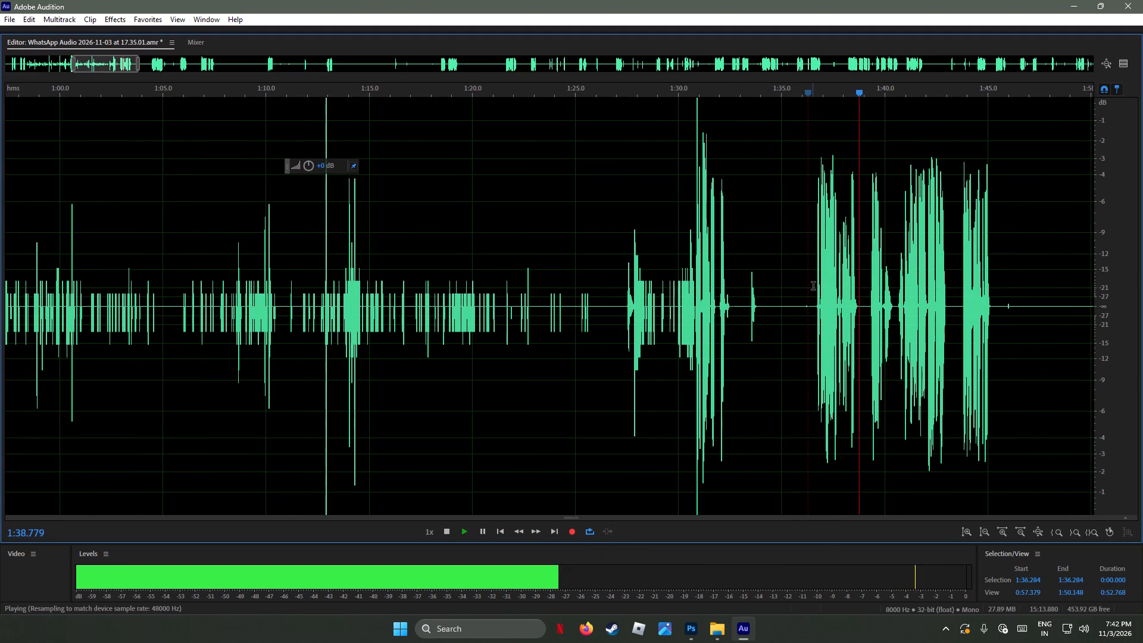
scroll(777, 326, "down", 4)
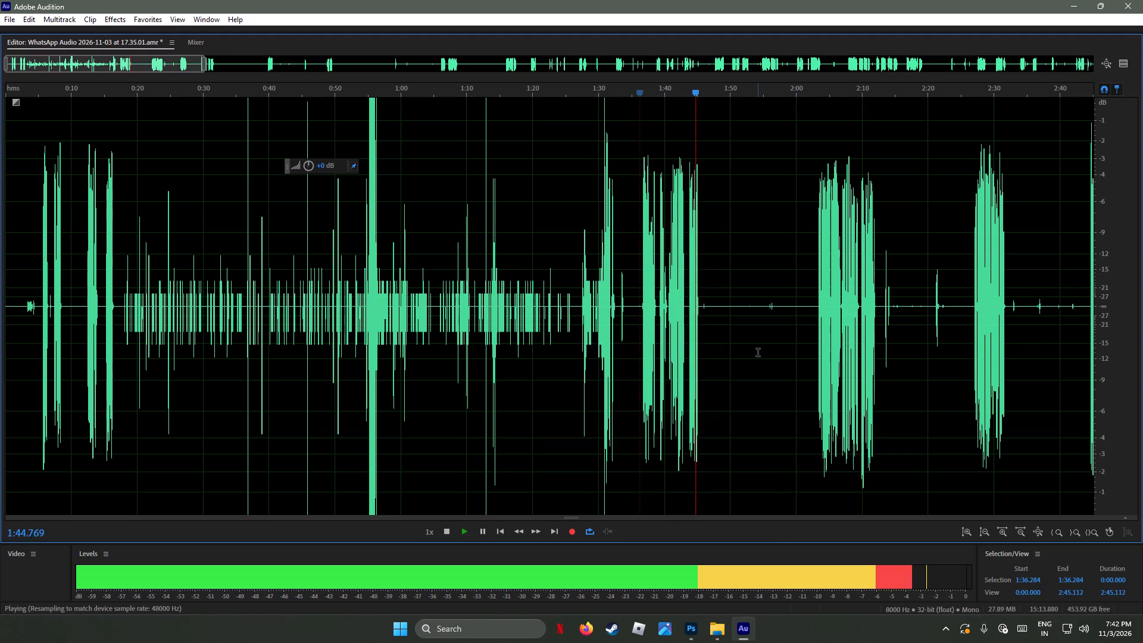
Select the faint passage from about 1:54.5 to 1:58.5 and audition it.
left_click_drag(786, 305, 769, 307)
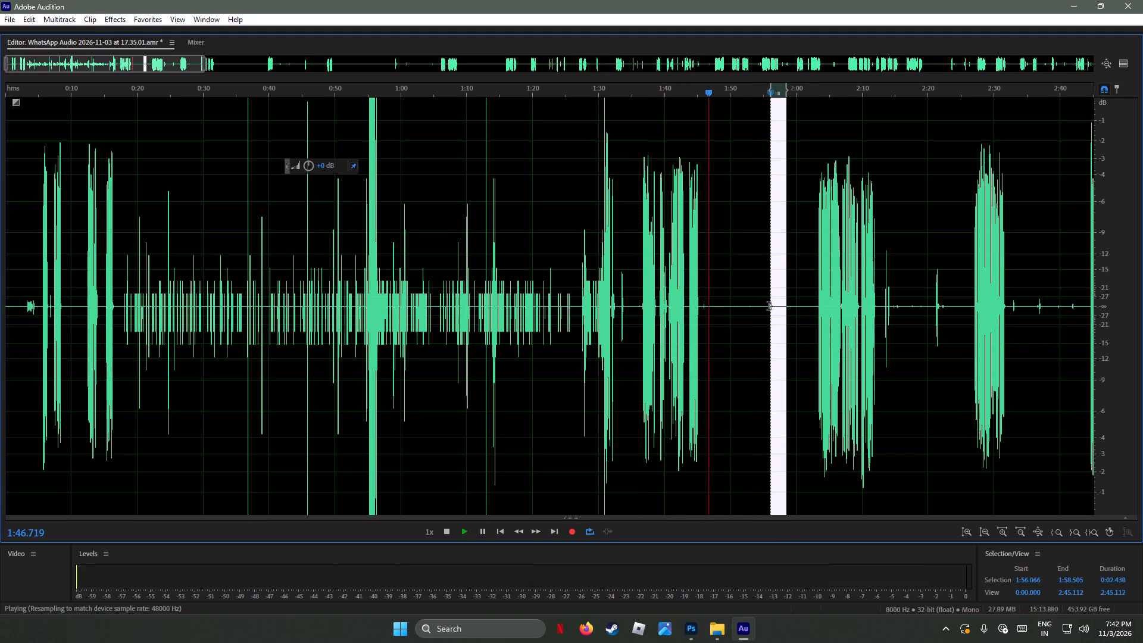
left_click_drag(769, 307, 760, 303)
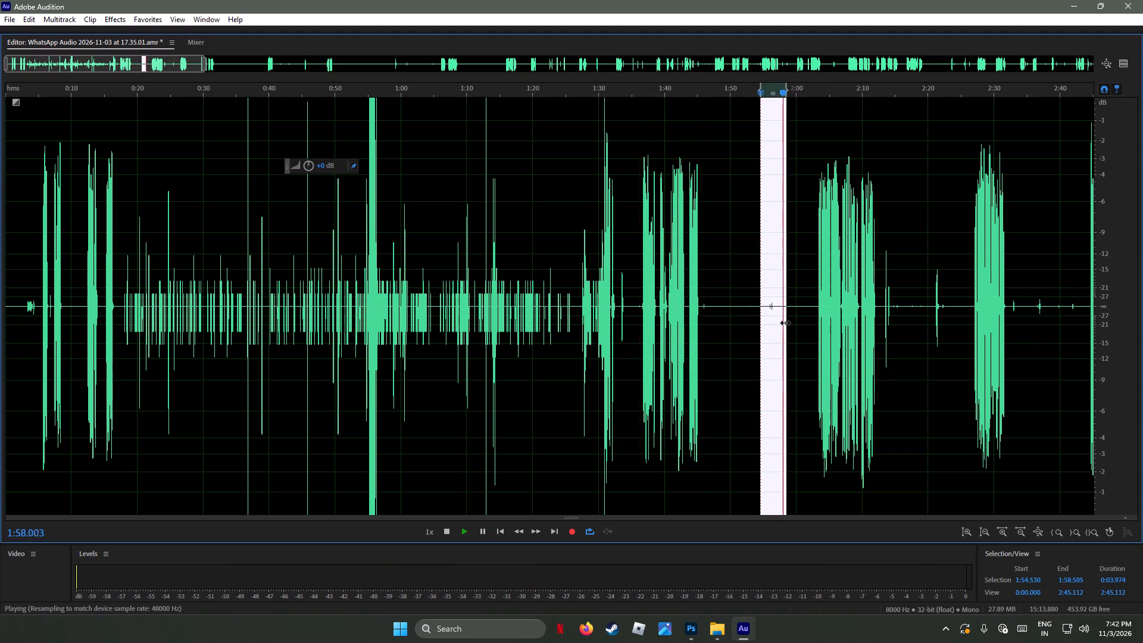
key("space")
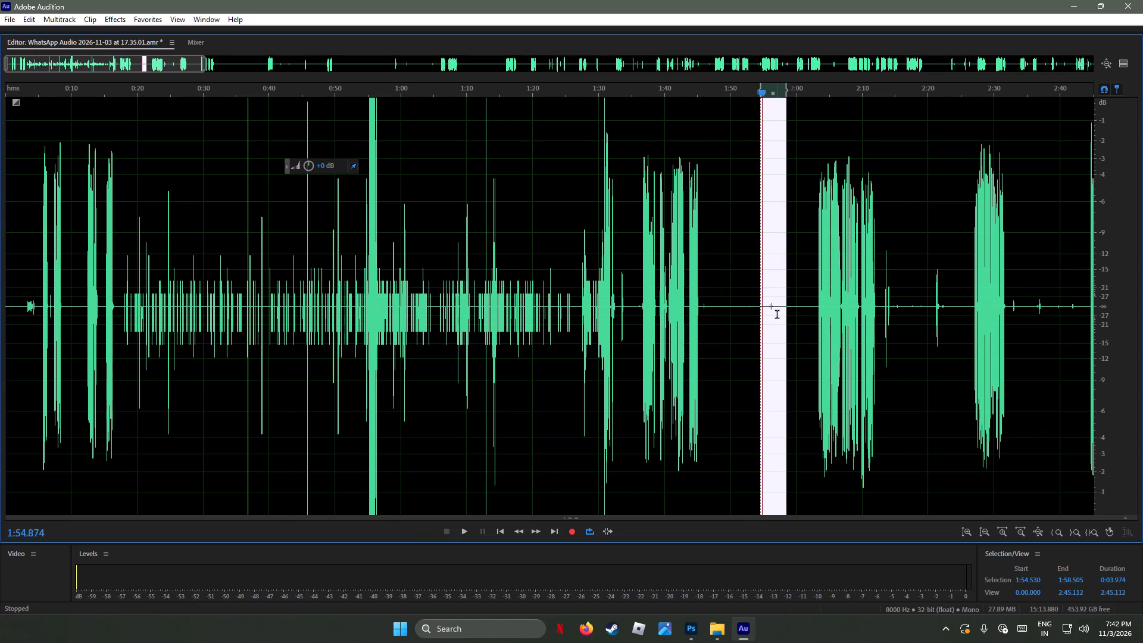
Examine the waveform of the whole recording and the area around the selected faint passage.
scroll(777, 315, "up", 1)
scroll(777, 315, "down", 2)
scroll(777, 315, "up", 3)
scroll(767, 326, "down", 4)
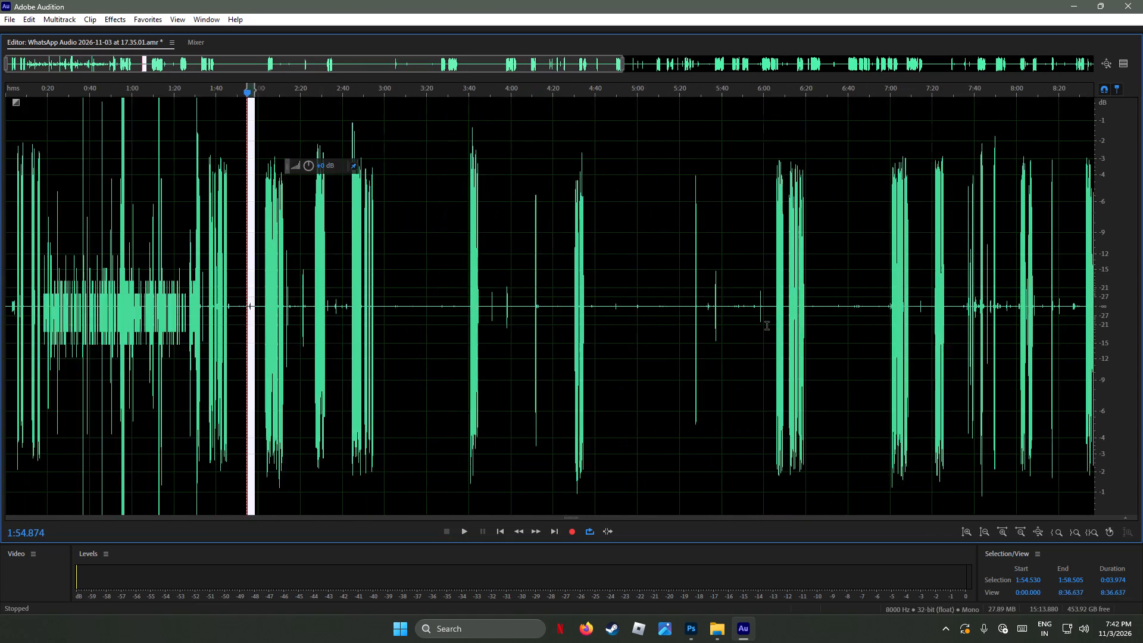
scroll(767, 326, "down", 8)
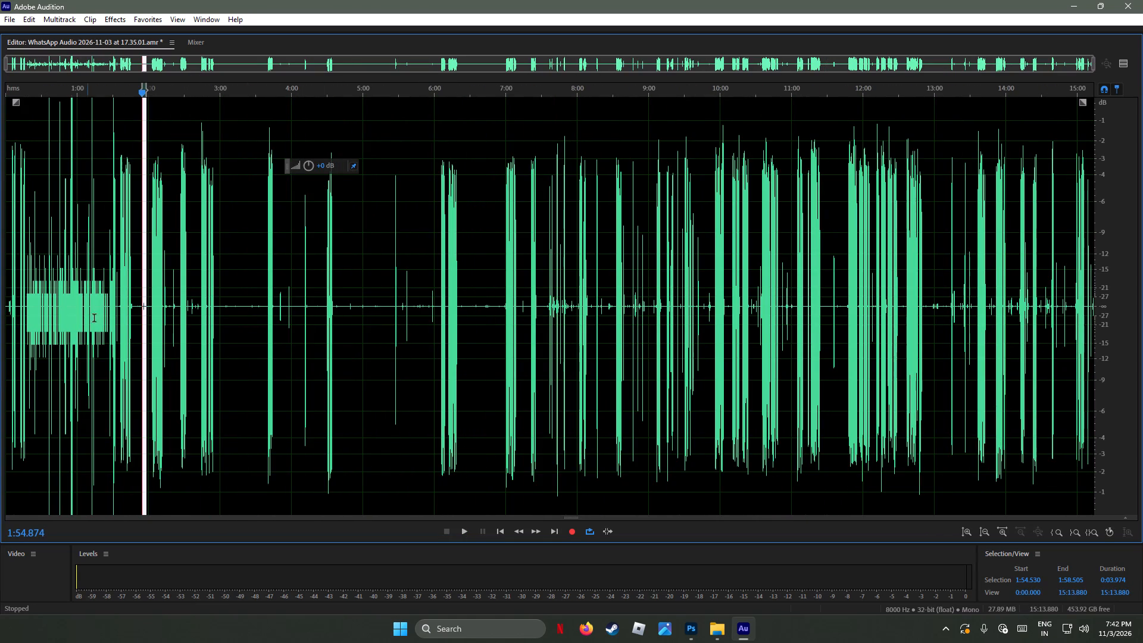
scroll(124, 299, "up", 9)
scroll(124, 299, "down", 1)
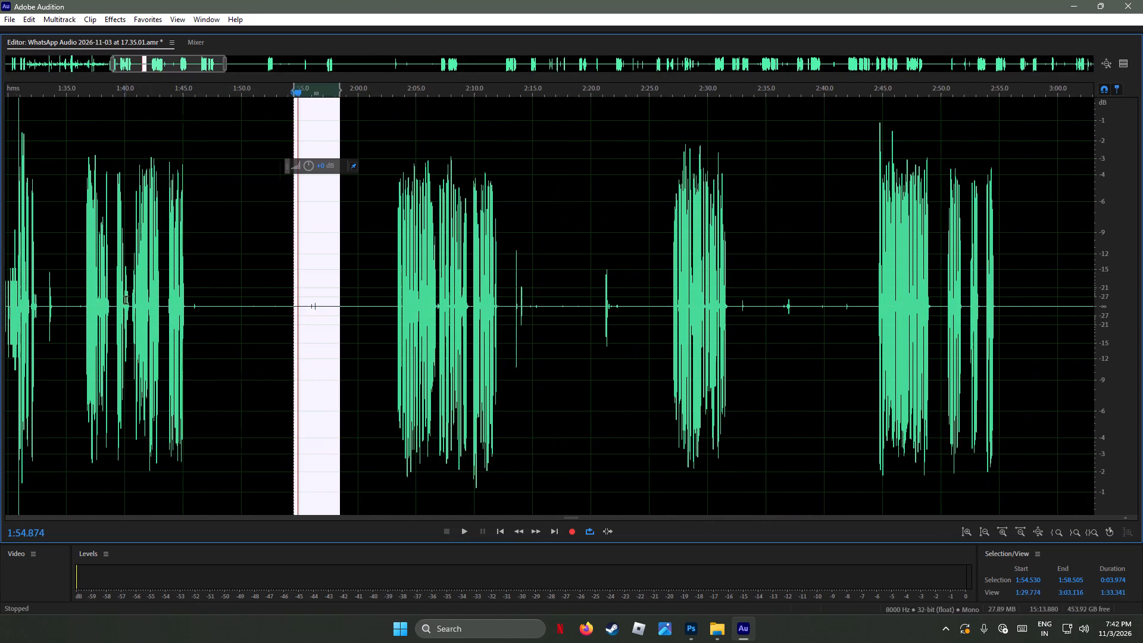
Play back the quiet stretch starting from about 1:45.4.
scroll(310, 329, "down", 1)
scroll(310, 329, "up", 3)
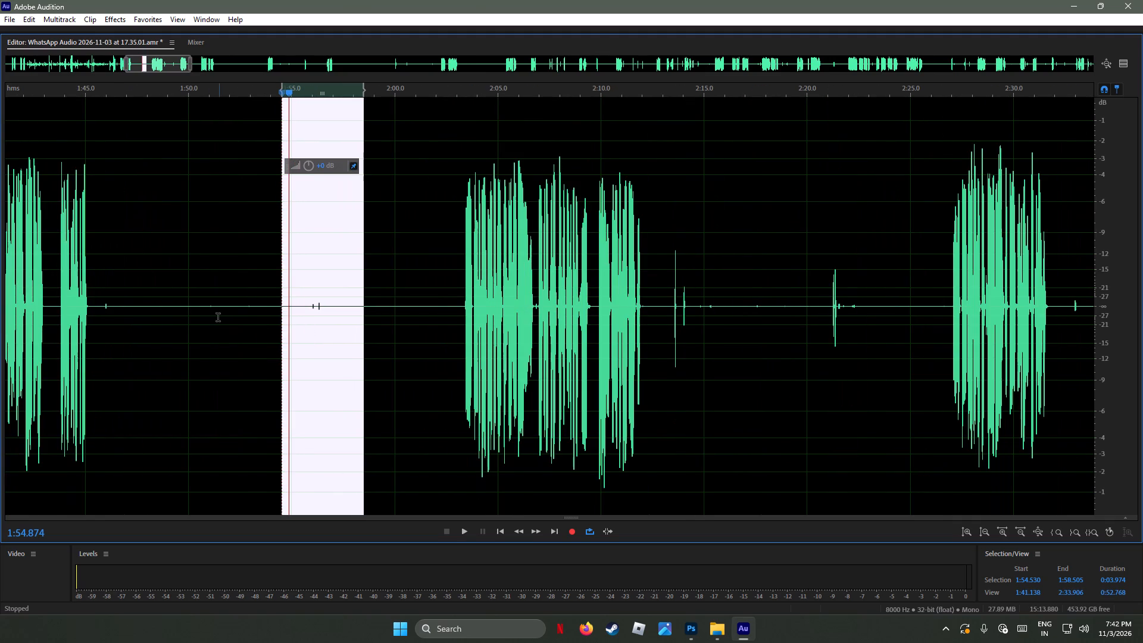
left_click(93, 305)
key("space")
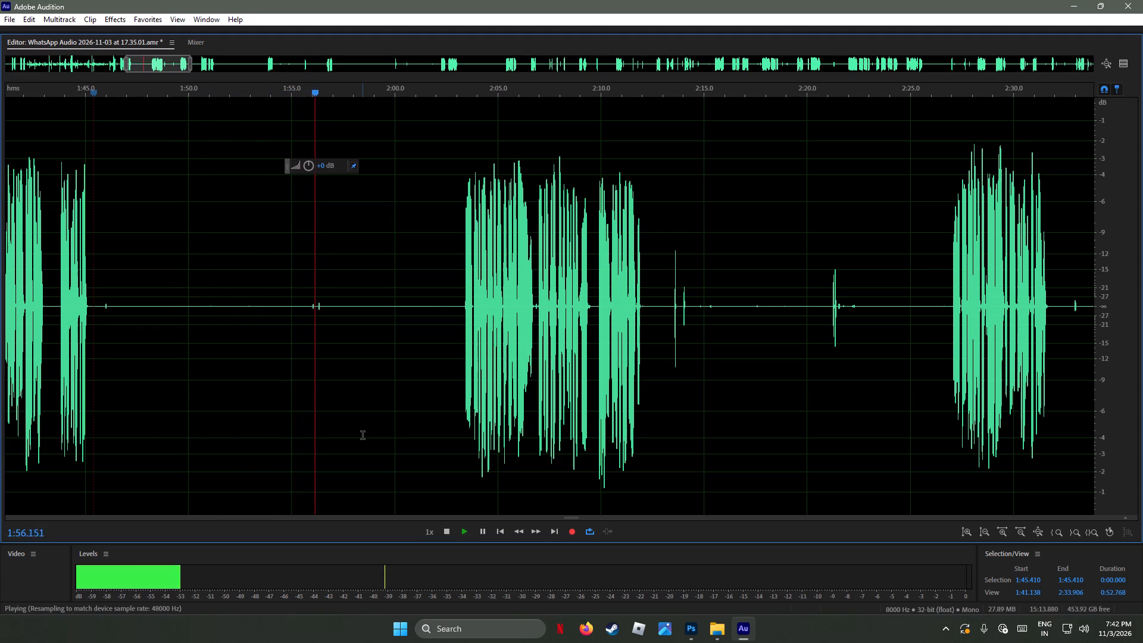
Play back the speech section and the quiet stretch following it, starting from about 2:01.7.
left_click(463, 295)
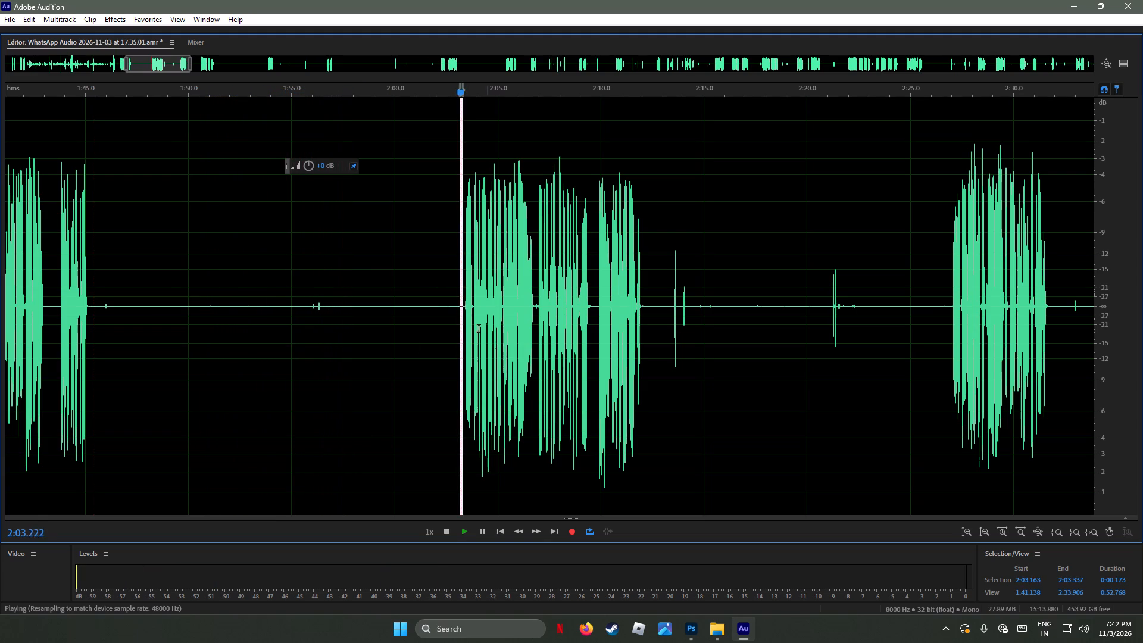
key("space")
key("space")
left_click(433, 297)
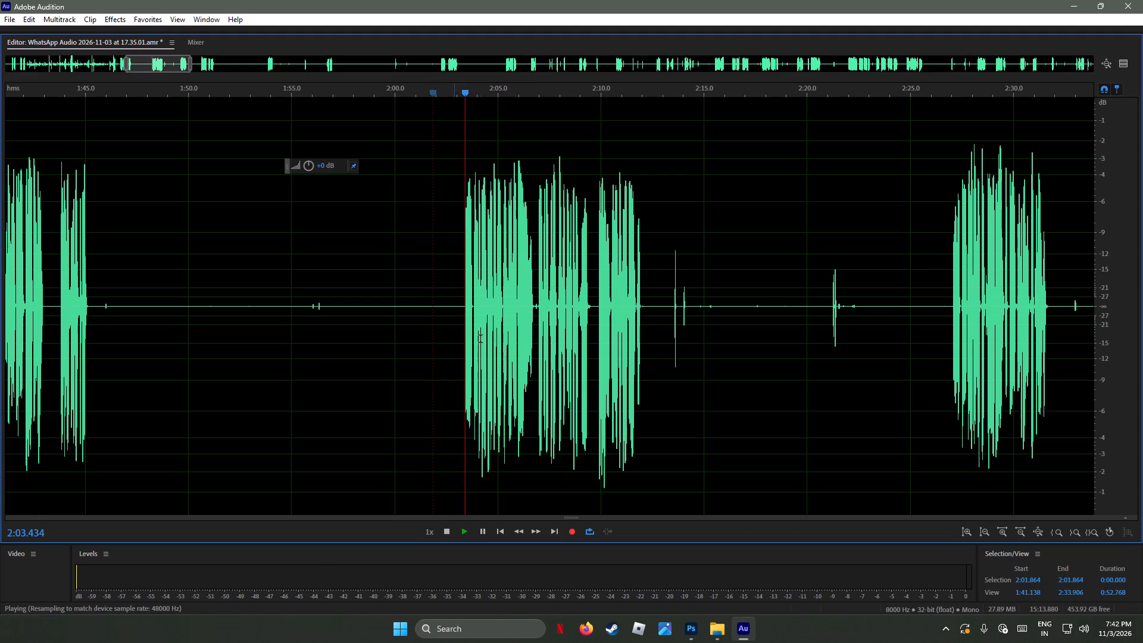
key("space")
left_click(429, 273)
key("space")
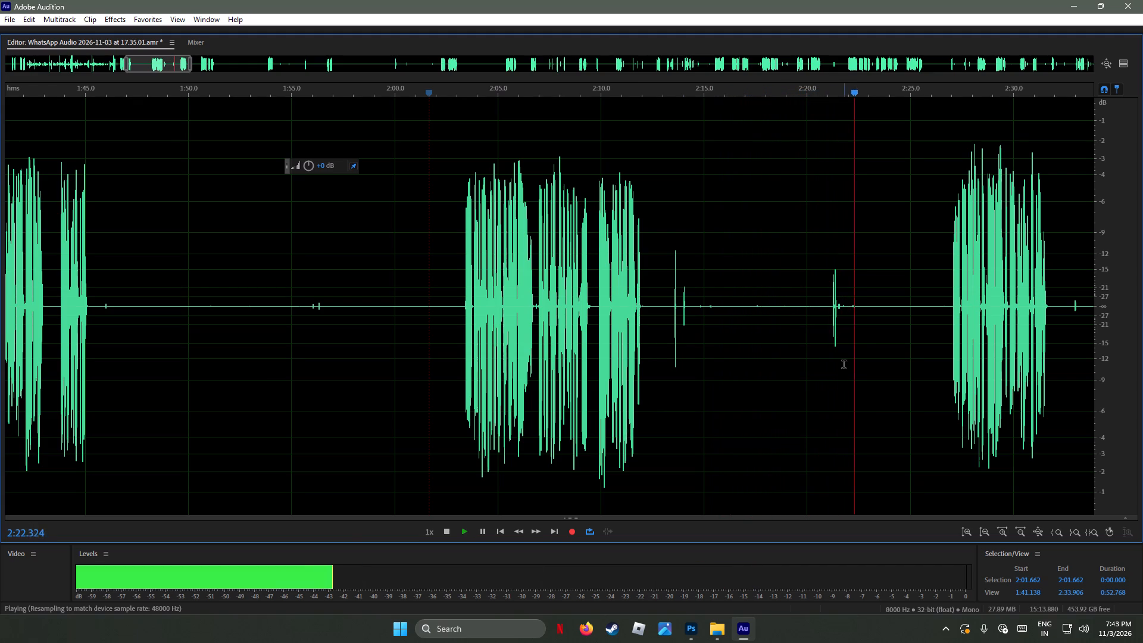
Select the brief faint sound from about 2:21.1 to 2:22.5 and audition it.
left_click_drag(859, 309, 829, 312)
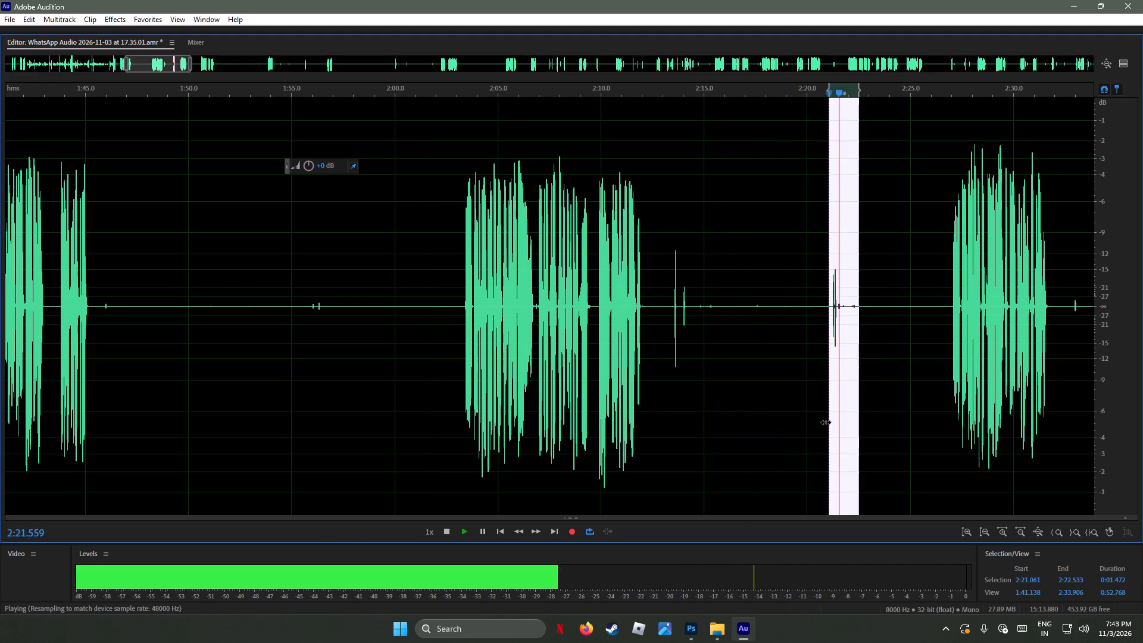
Clear the selection, listen on from there, and examine the whole recording's waveform for further faint sounds.
left_click(944, 286)
scroll(792, 377, "down", 2)
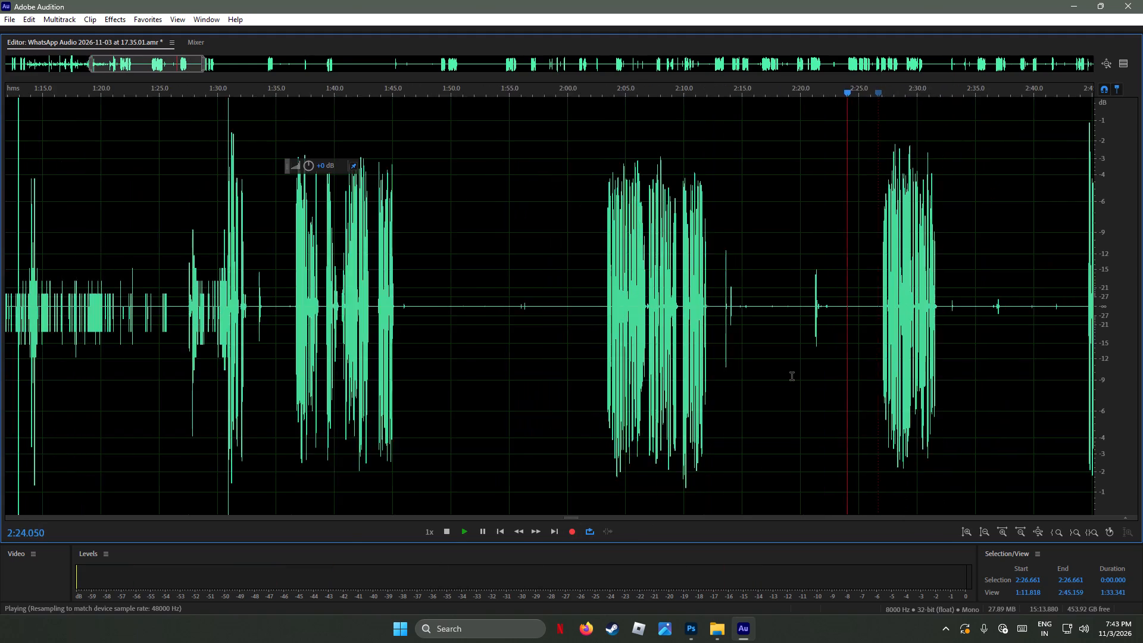
scroll(792, 377, "down", 3)
scroll(792, 377, "up", 2)
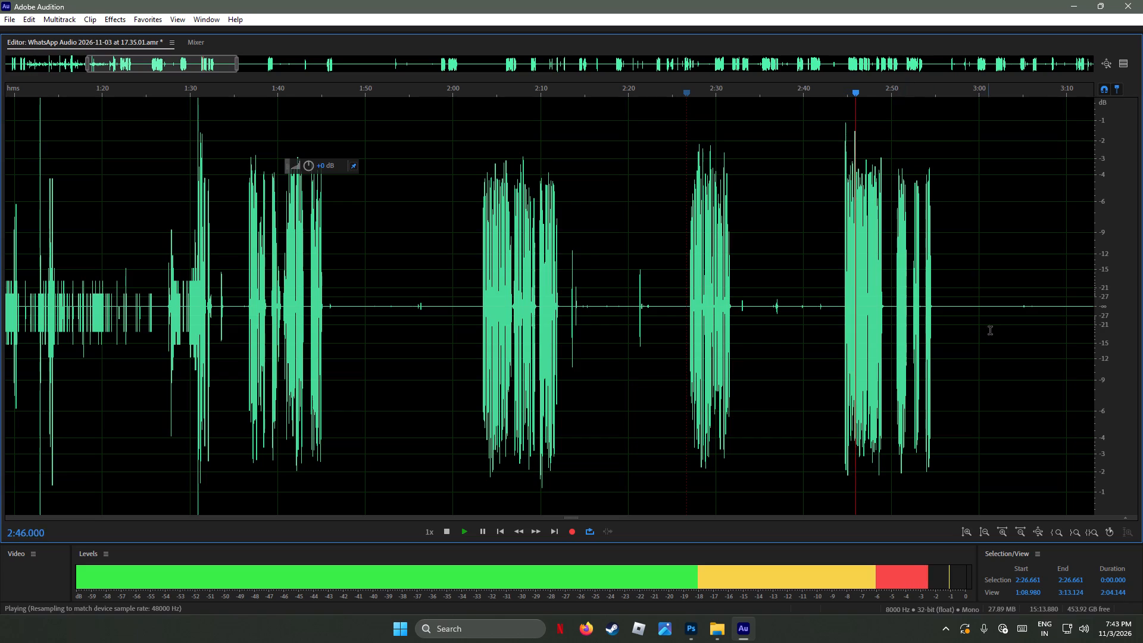
scroll(1052, 347, "down", 2)
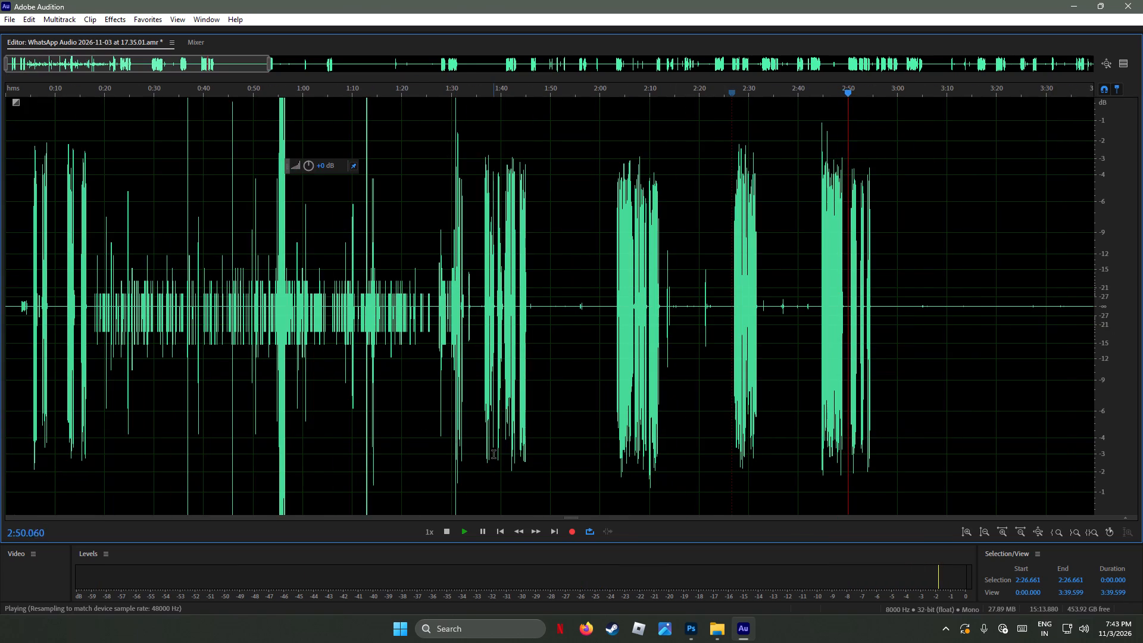
scroll(960, 323, "down", 3)
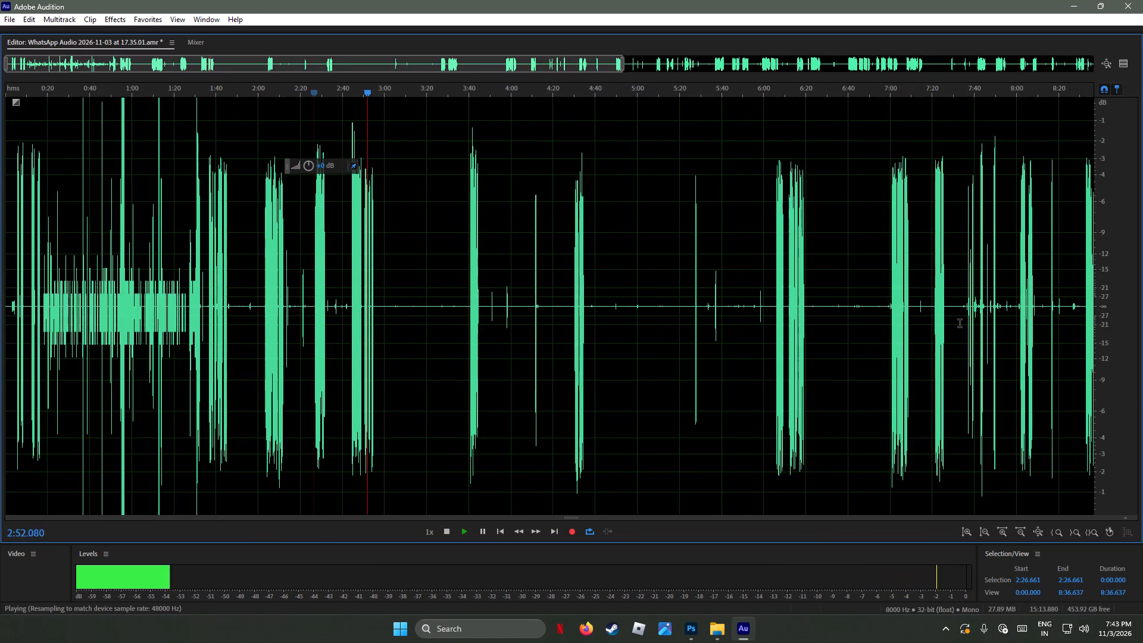
scroll(960, 324, "down", 13)
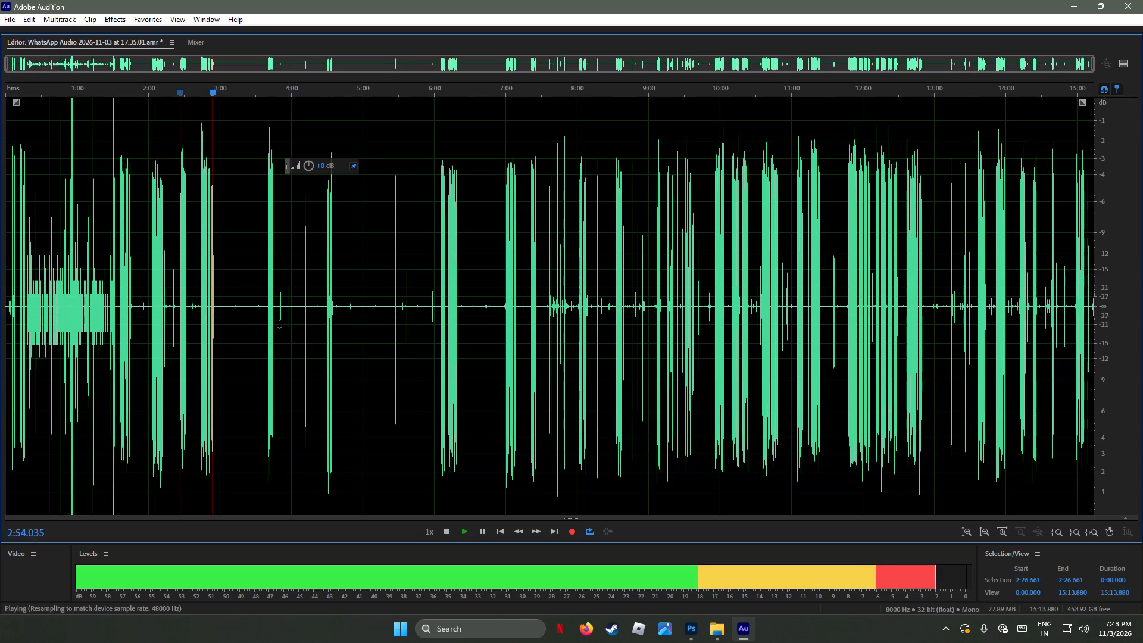
scroll(224, 317, "up", 5)
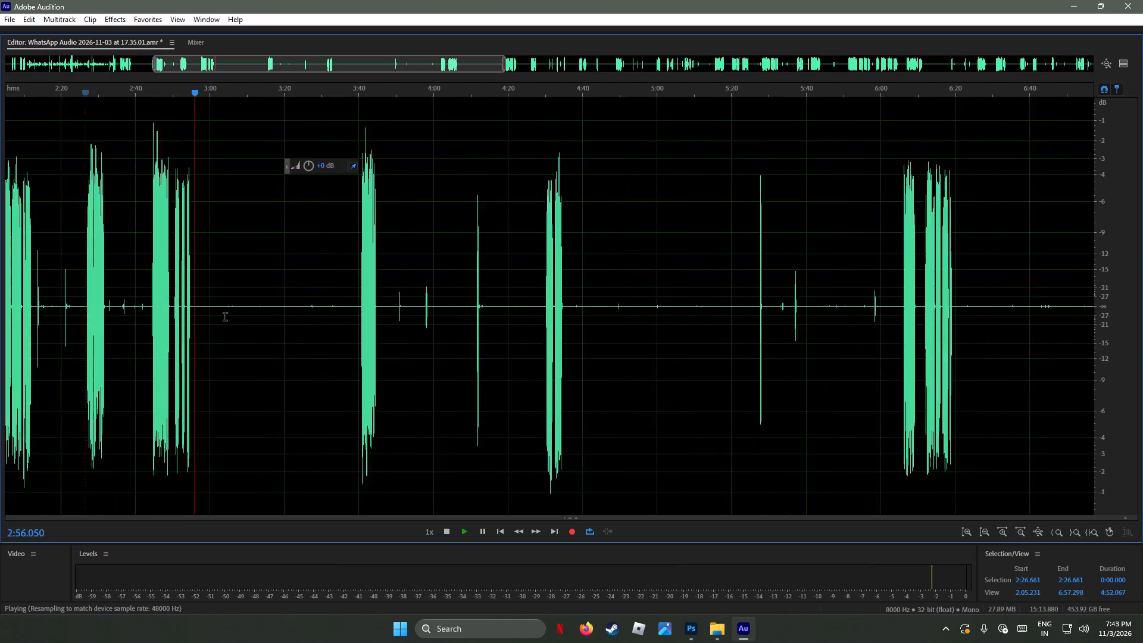
Play back the section starting just before the speech burst at about 3:41, through the faint sounds after it.
left_click(402, 299)
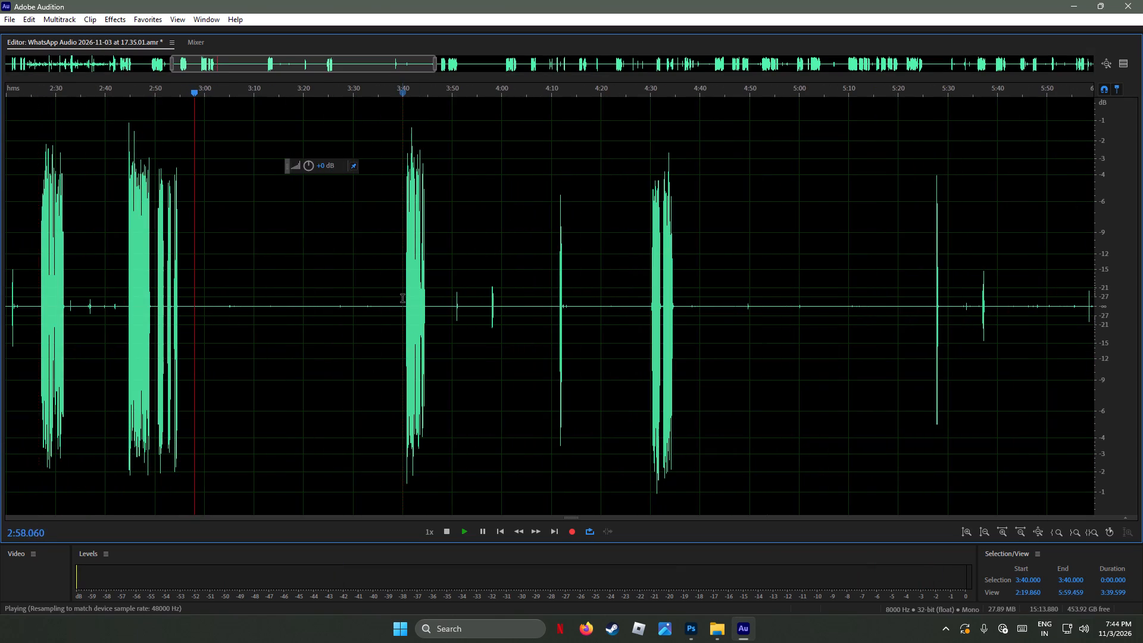
left_click(392, 95)
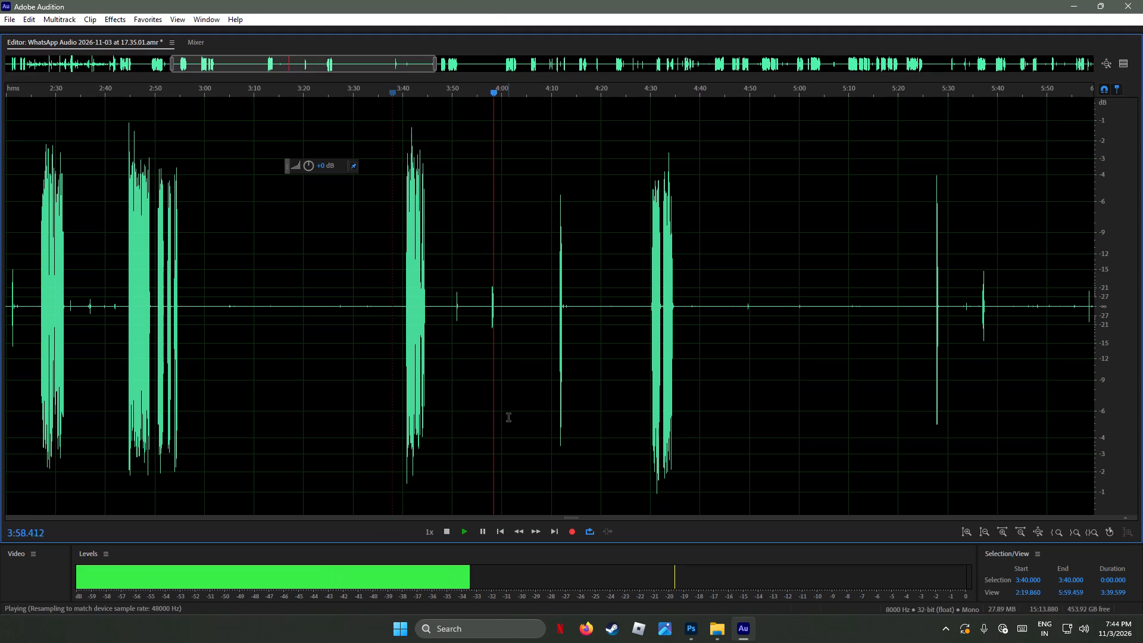
key("space")
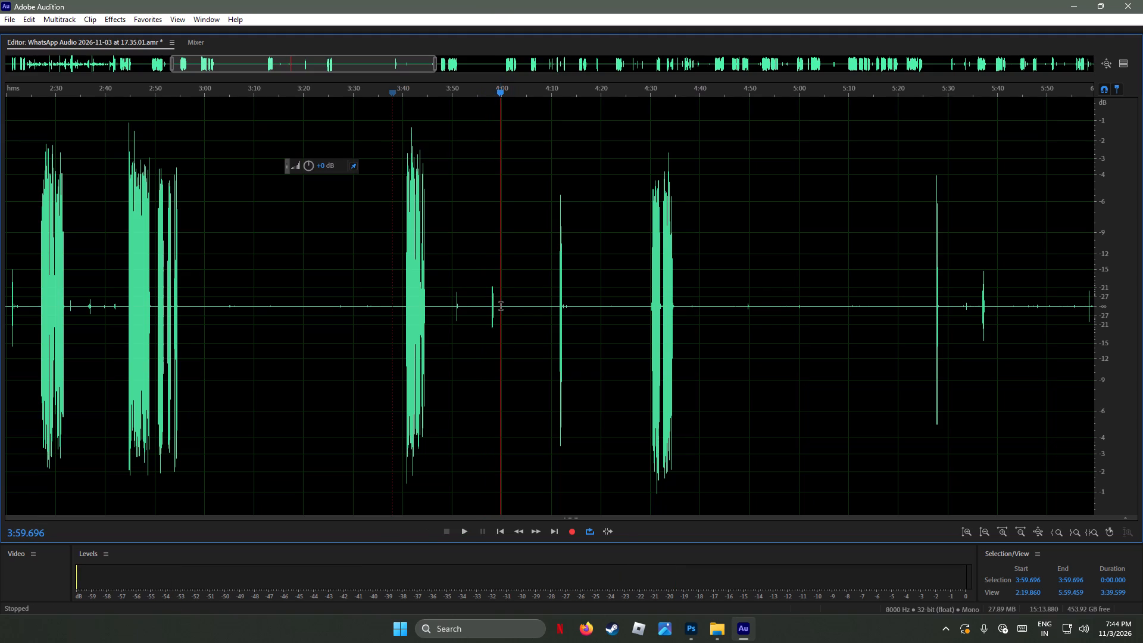
Select the isolated faint sound from about 3:57.4 to 3:58.8 and audition it.
left_click(500, 307)
left_click_drag(488, 304, 492, 304)
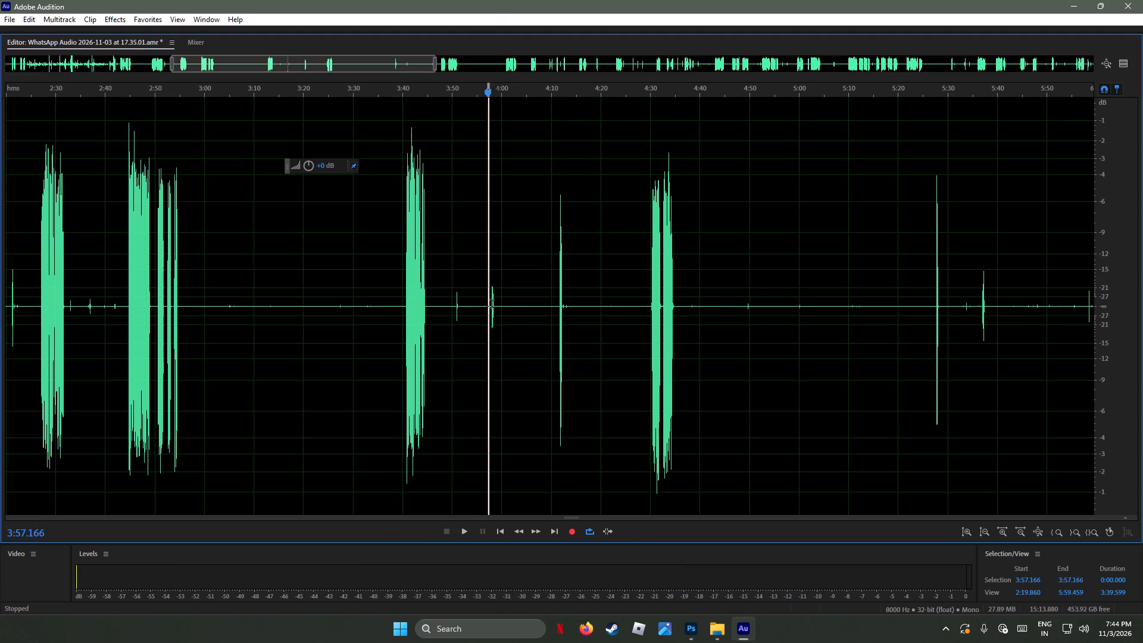
left_click_drag(492, 304, 498, 306)
scroll(485, 313, "up", 4)
key("space")
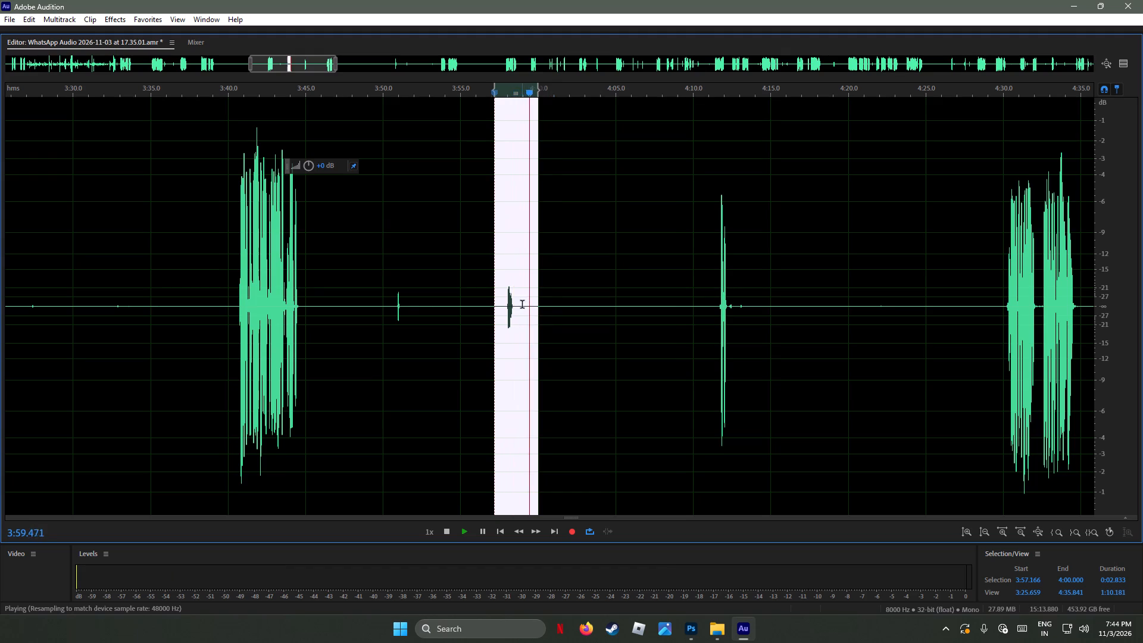
left_click_drag(522, 305, 503, 305)
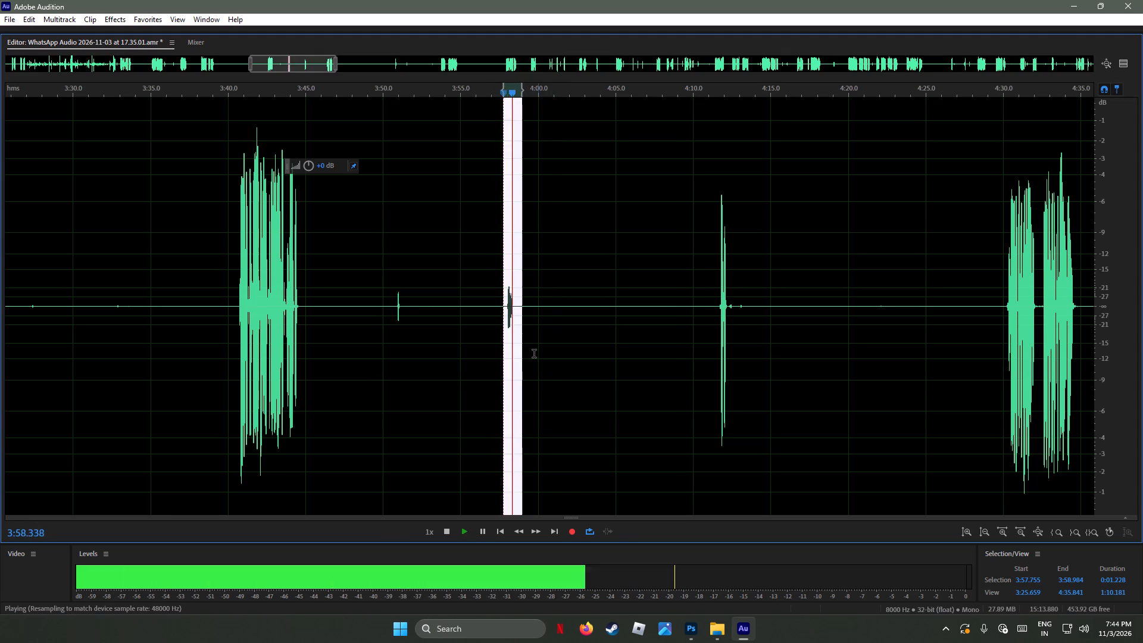
left_click_drag(498, 308, 519, 314)
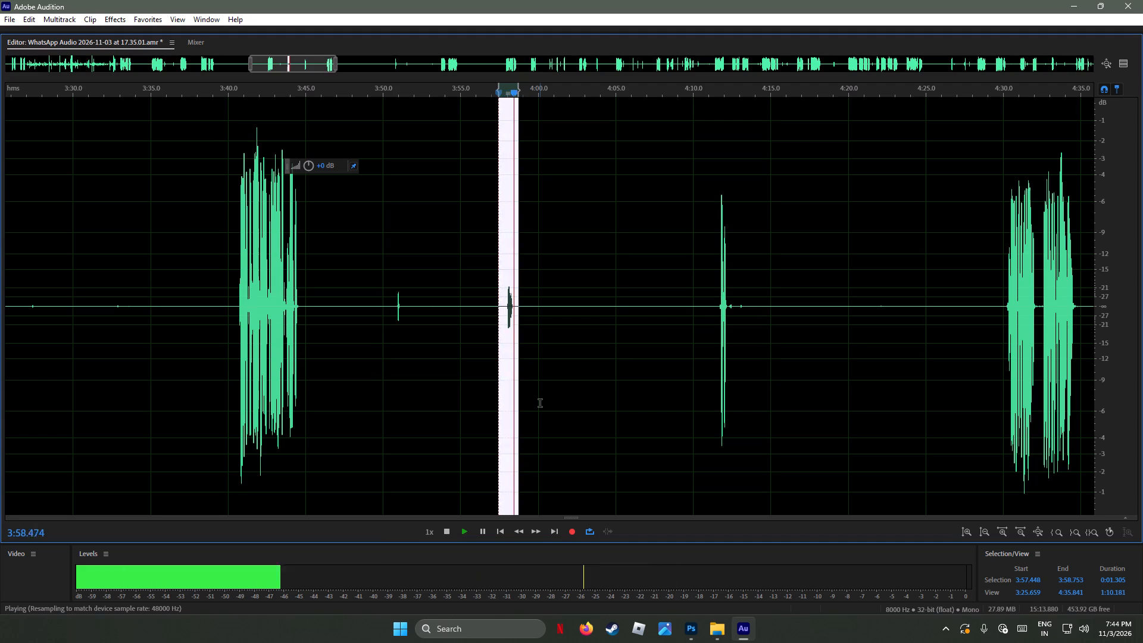
key("space")
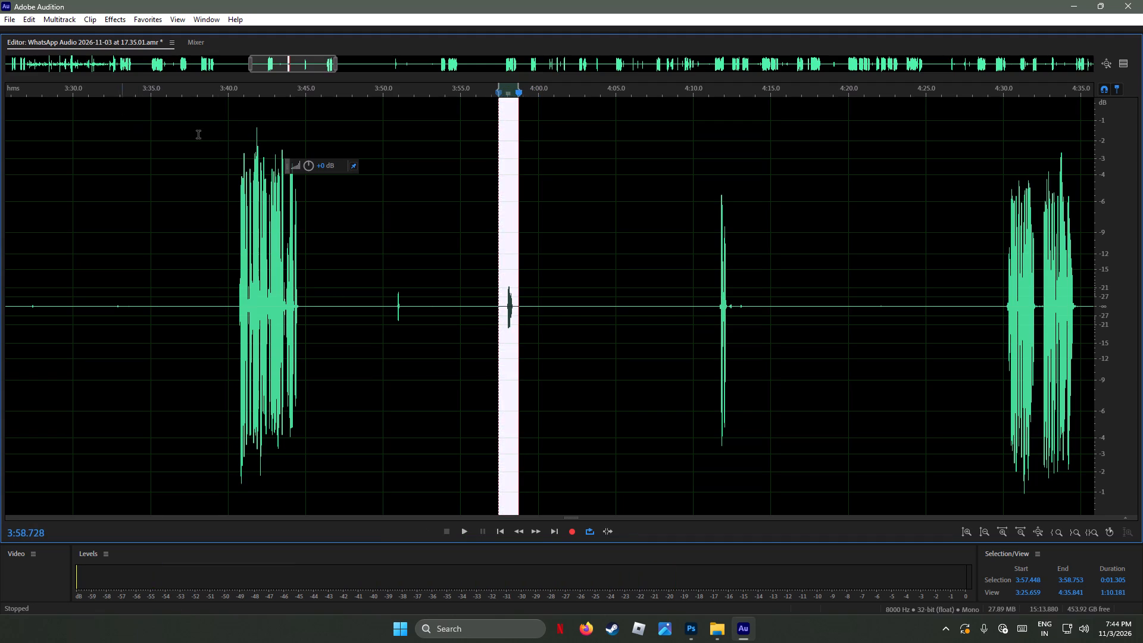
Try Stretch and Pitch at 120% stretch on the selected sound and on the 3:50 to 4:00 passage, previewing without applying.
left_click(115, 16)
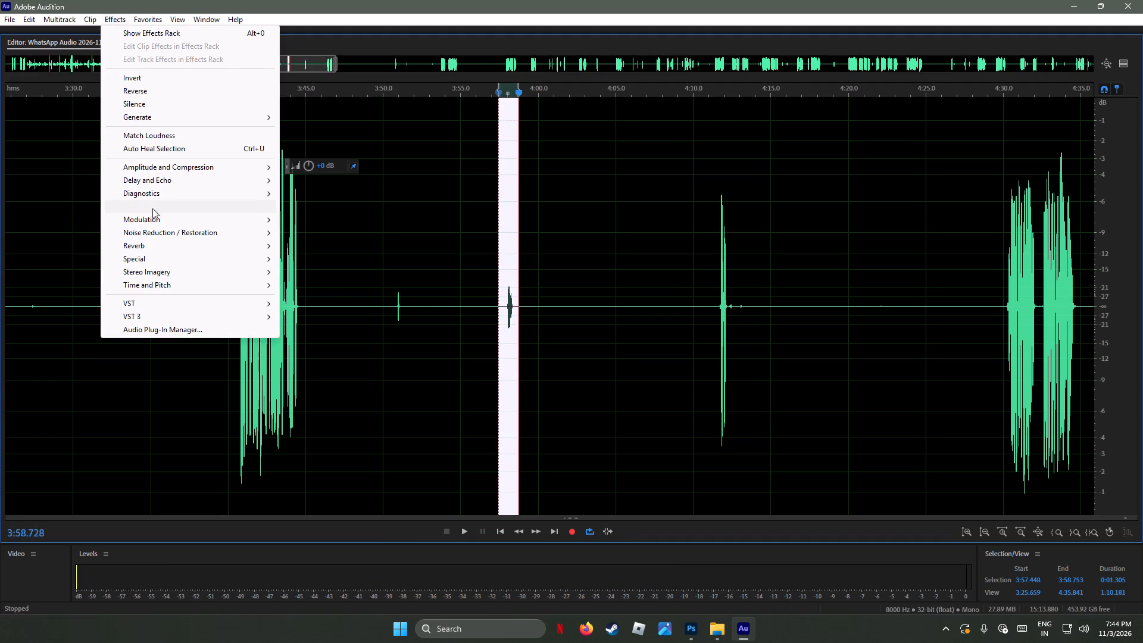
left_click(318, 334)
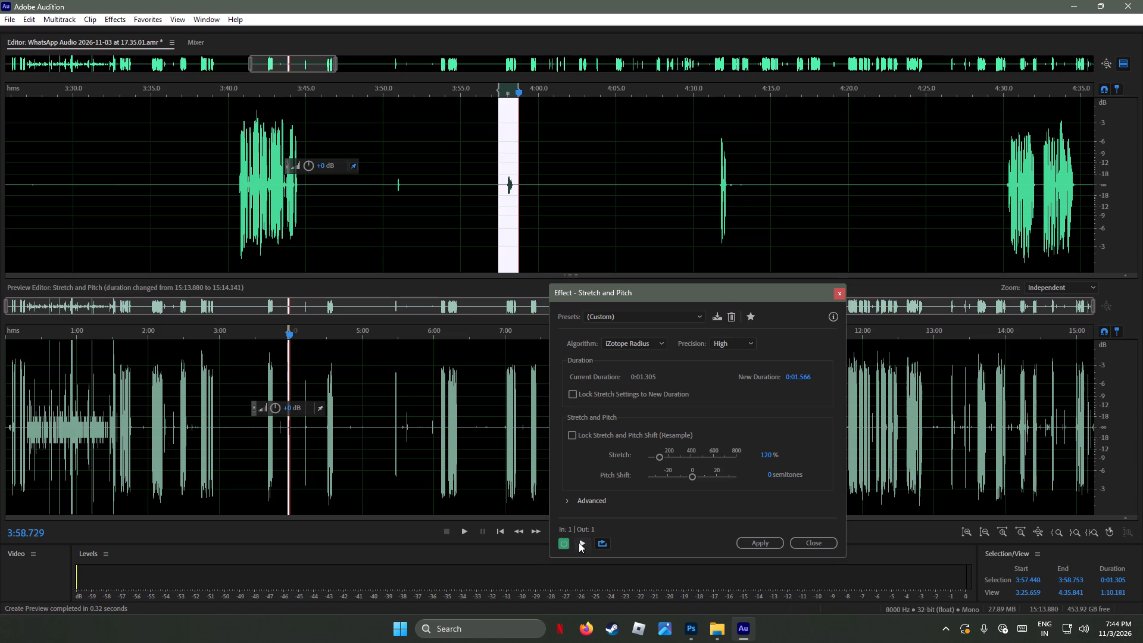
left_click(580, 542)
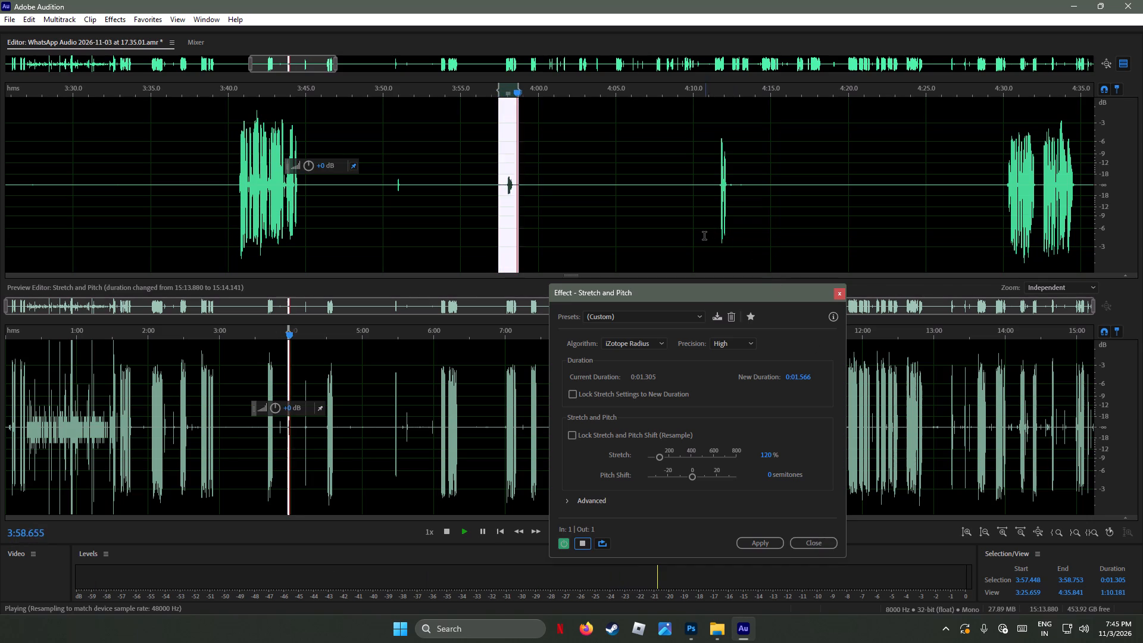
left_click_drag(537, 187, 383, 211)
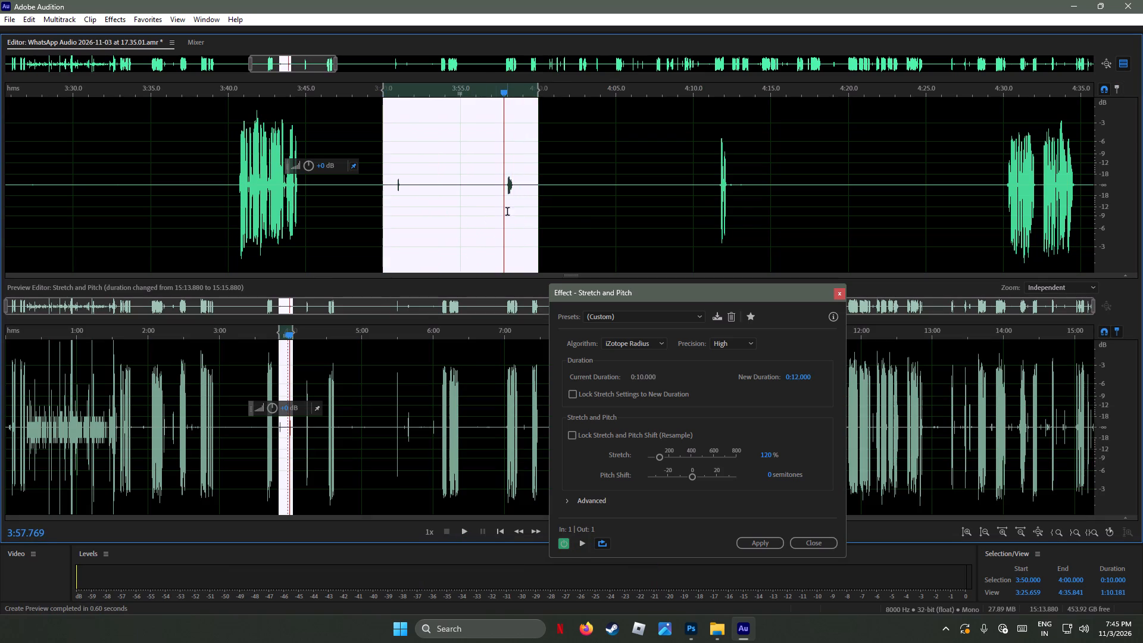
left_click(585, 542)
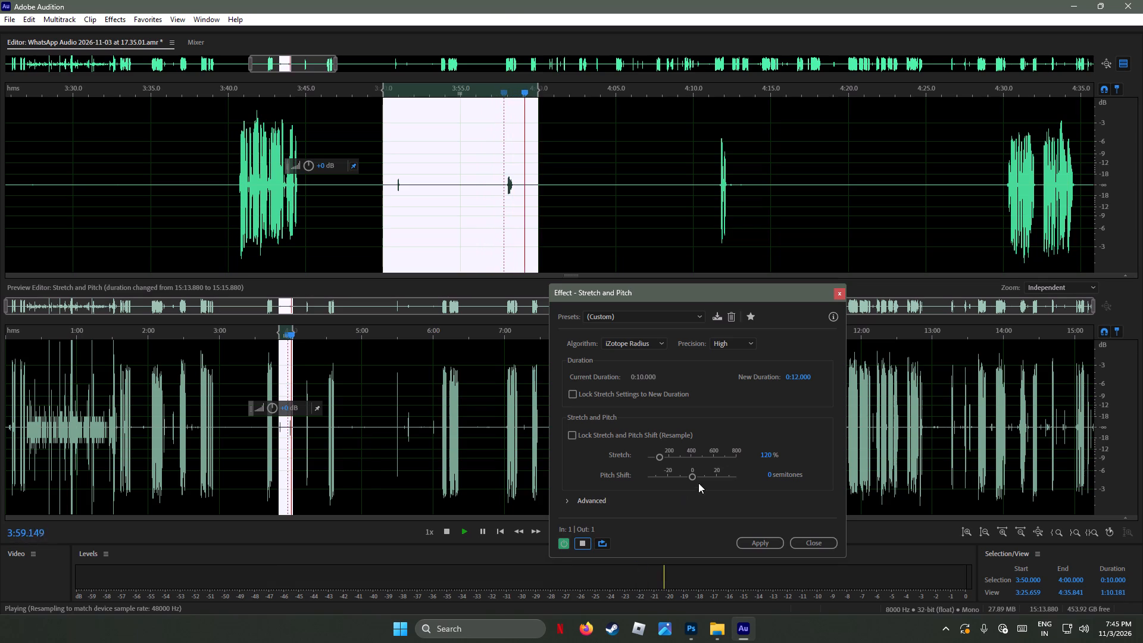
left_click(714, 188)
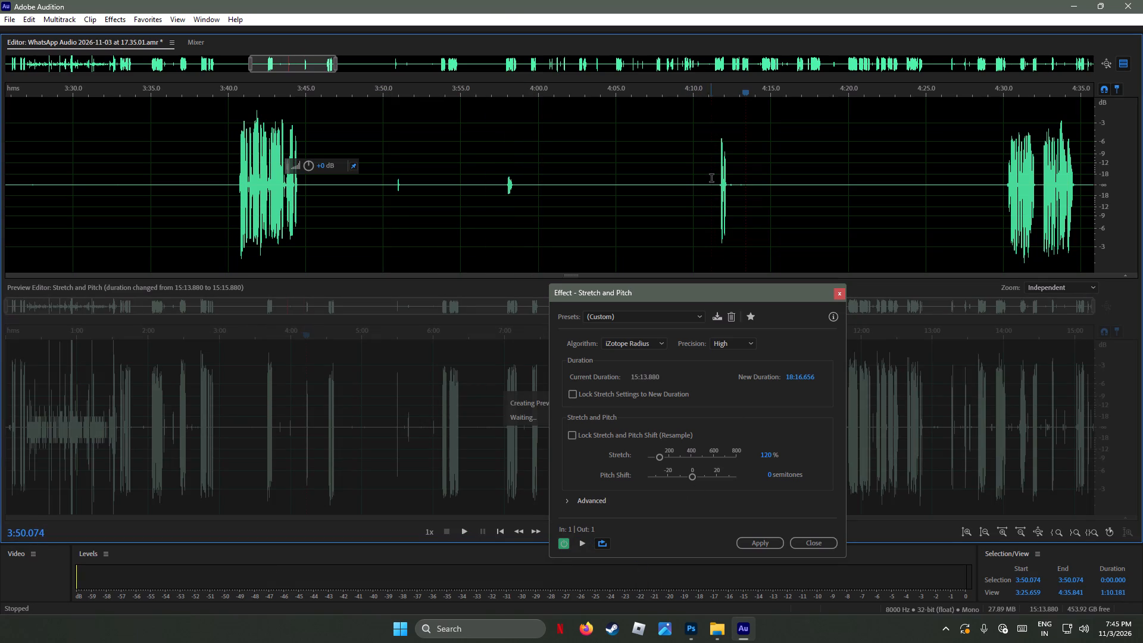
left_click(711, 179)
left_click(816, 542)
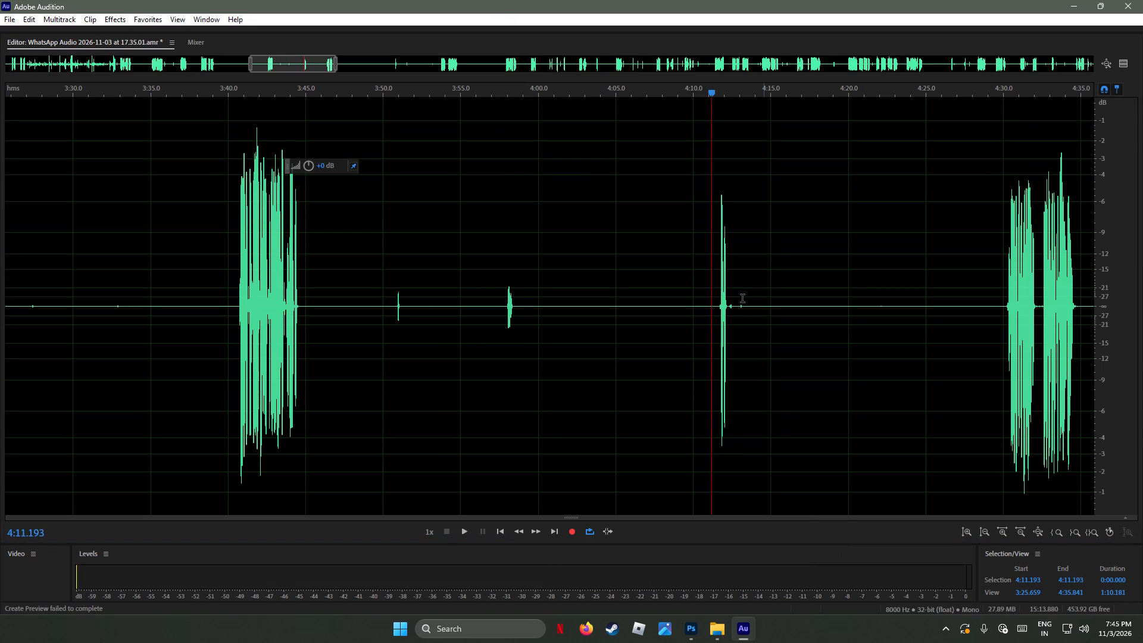
Play back the brief burst near 4:12 and the quiet stretch after it, starting from about 4:10.
left_click(694, 293)
key("space")
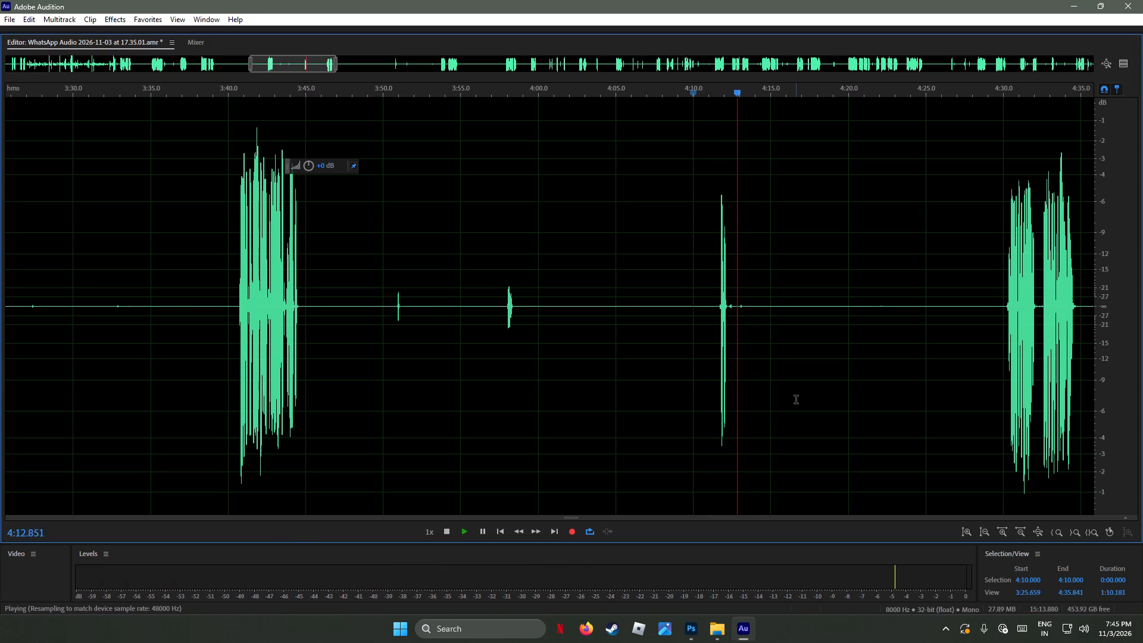
left_click(702, 274)
left_click(710, 305)
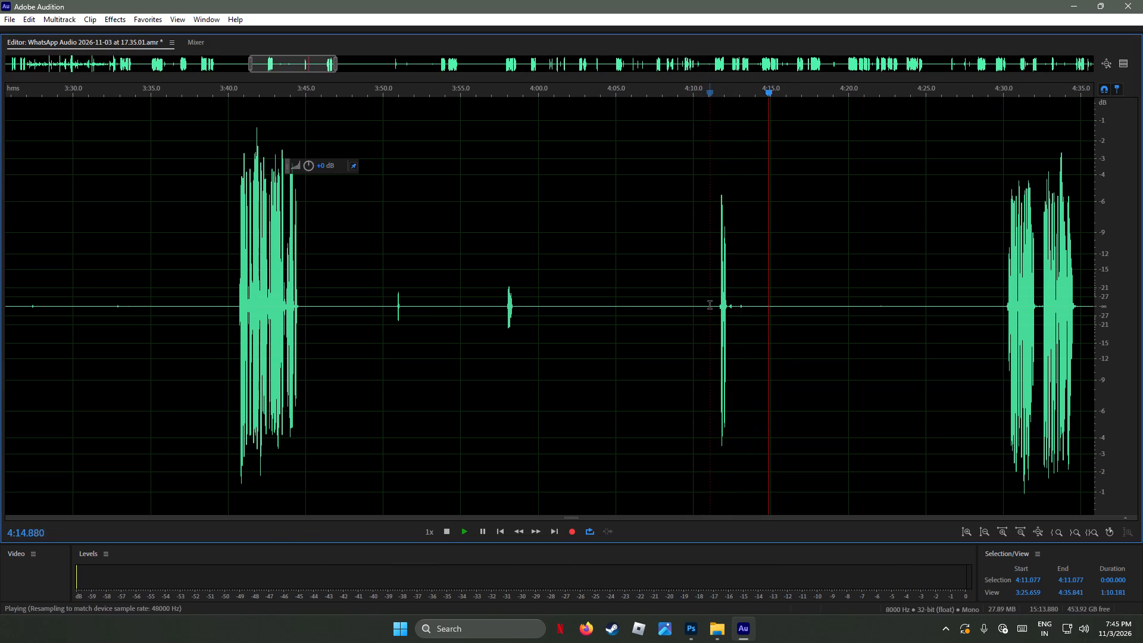
left_click(705, 95)
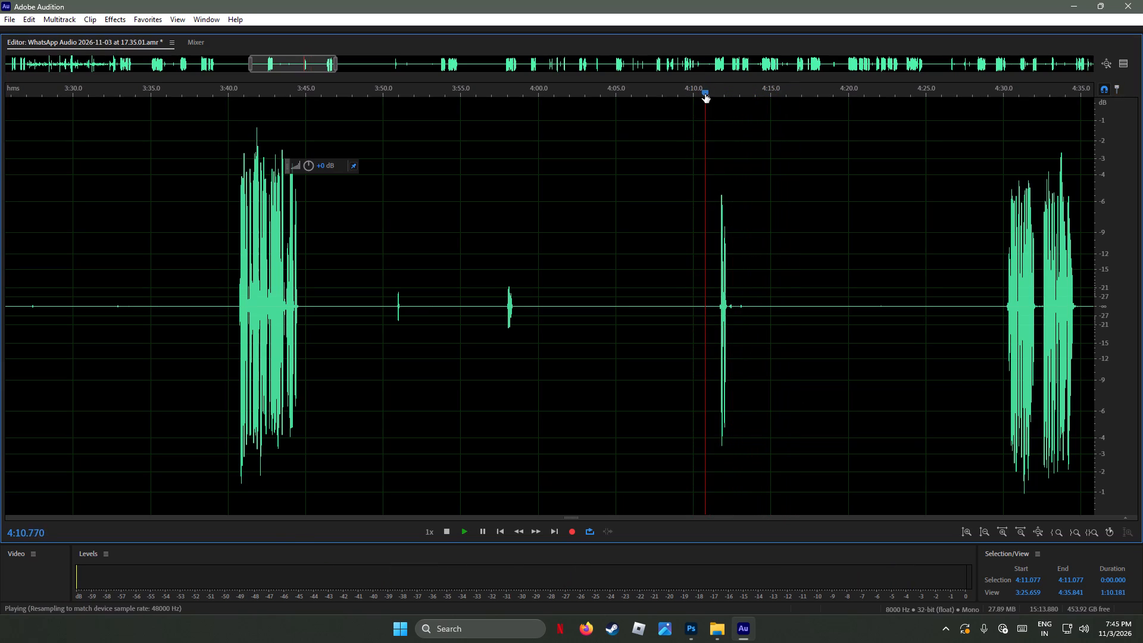
Replay the brief burst near 4:12 several times, starting from about 4:10.8.
left_click(705, 94)
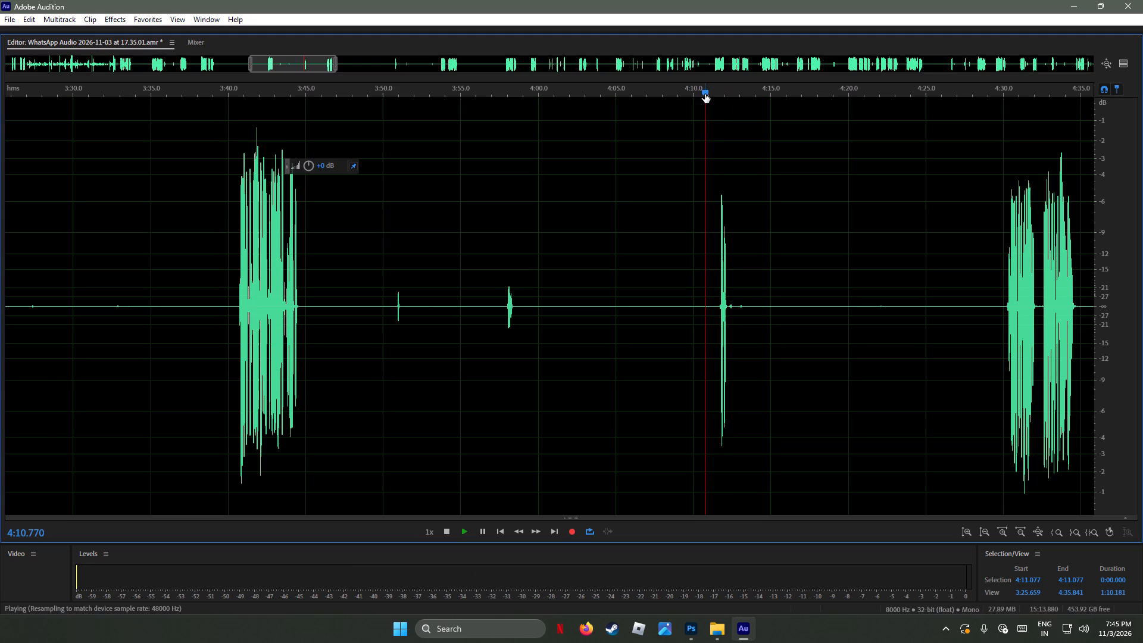
left_click(705, 94)
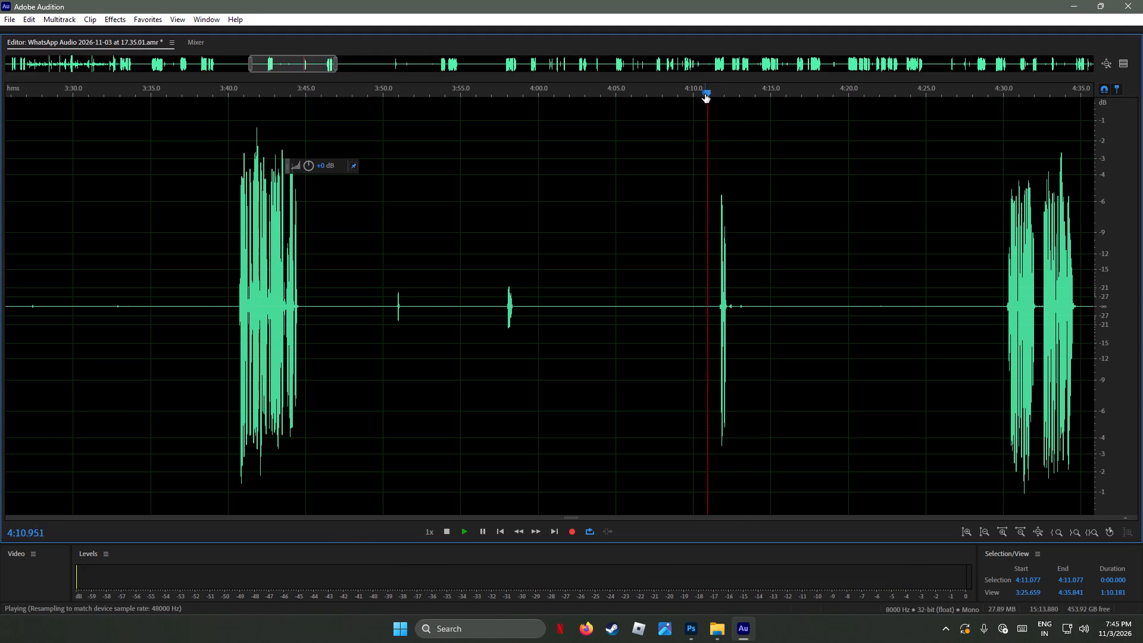
left_click(705, 94)
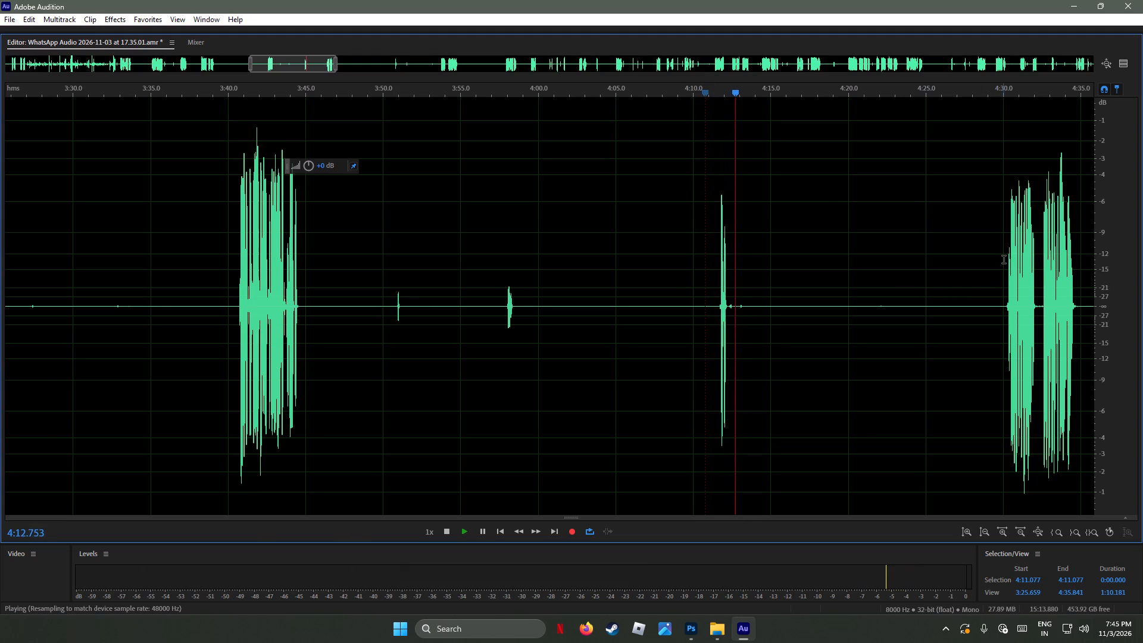
Play back the pair of speech bursts between 4:30 and 4:35, starting just before them at about 4:29.
left_click(994, 96)
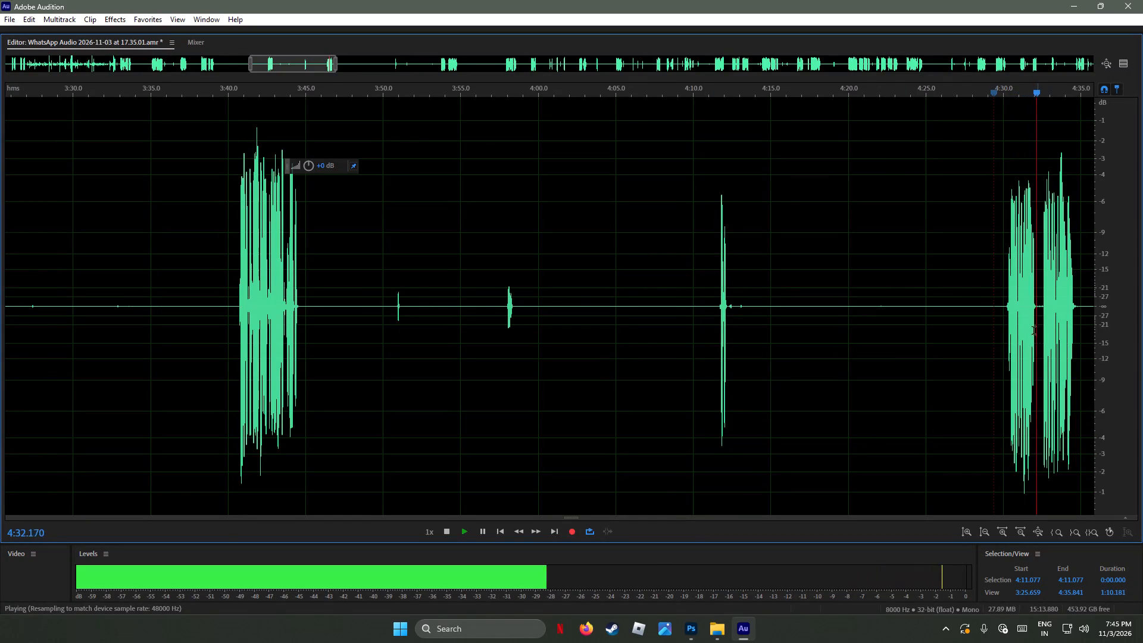
Play back the isolated burst near 5:28 and the faint sounds after it, starting from about 5:26.
scroll(1036, 342, "down", 4)
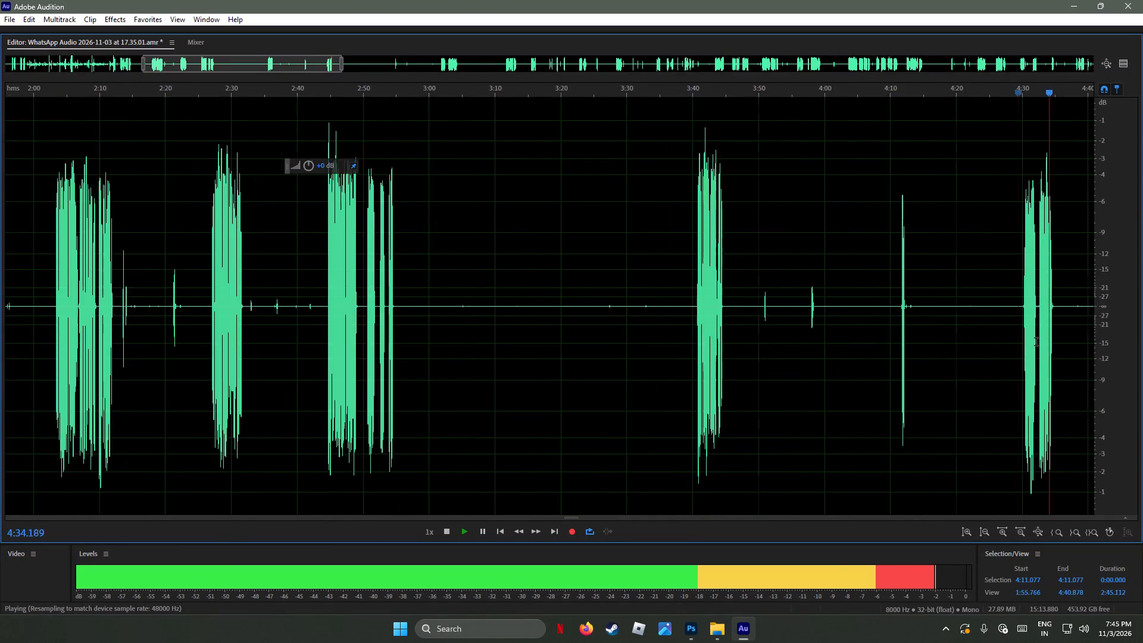
scroll(1036, 342, "down", 3)
scroll(1036, 342, "up", 1)
scroll(1036, 342, "down", 6)
scroll(1036, 342, "up", 1)
scroll(1036, 342, "down", 1)
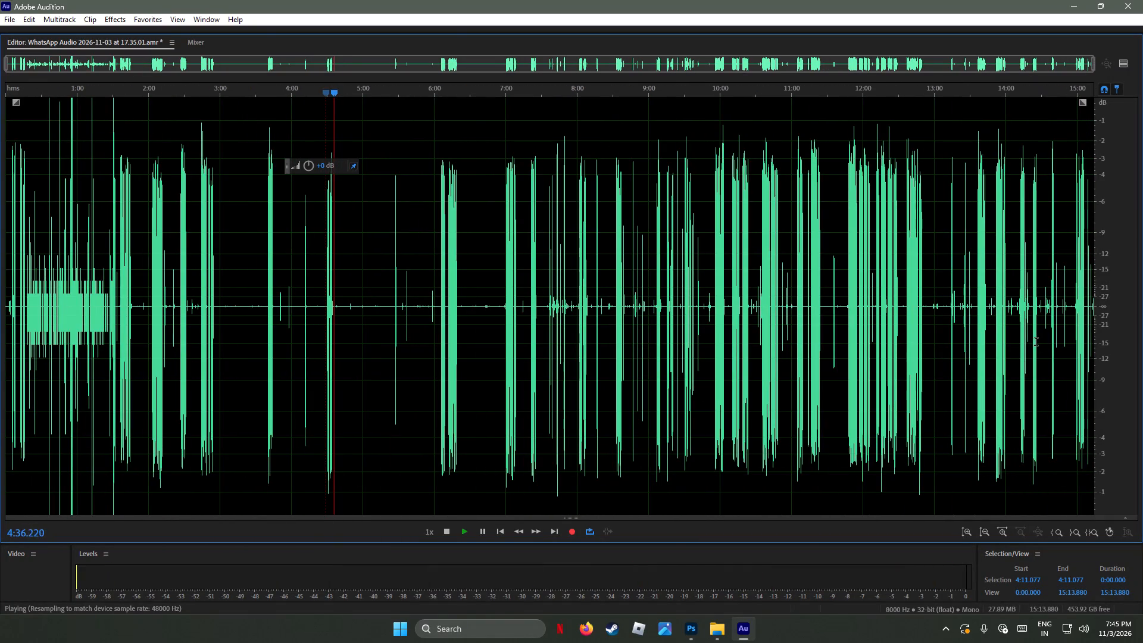
scroll(1036, 342, "down", 1)
scroll(379, 332, "down", 3)
scroll(379, 330, "up", 3)
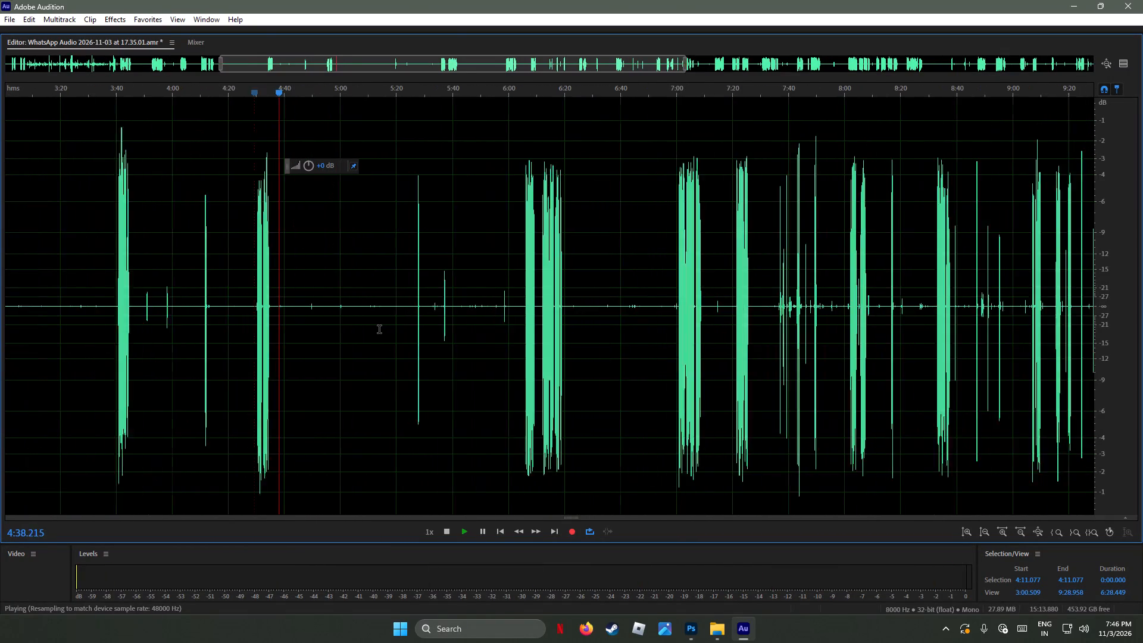
scroll(379, 330, "up", 1)
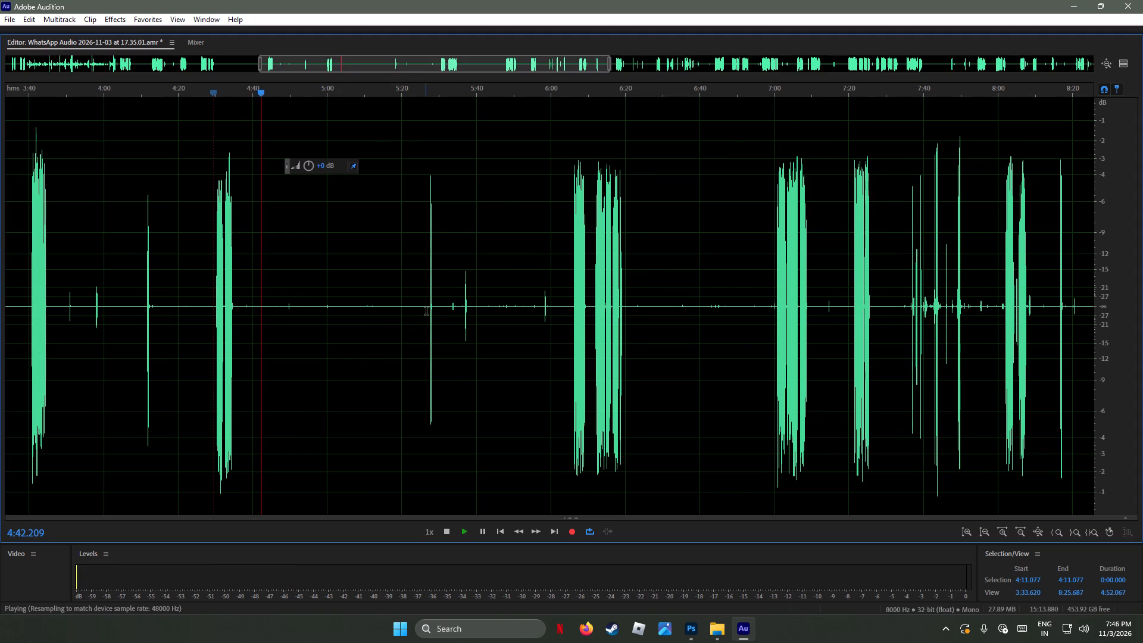
left_click(424, 286)
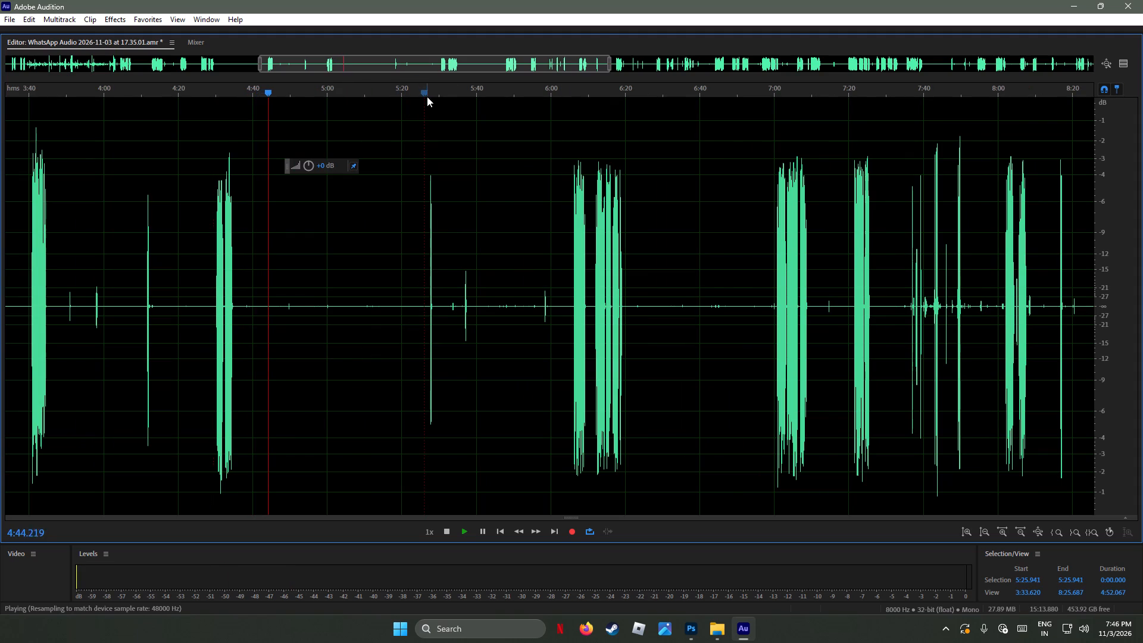
left_click(422, 92)
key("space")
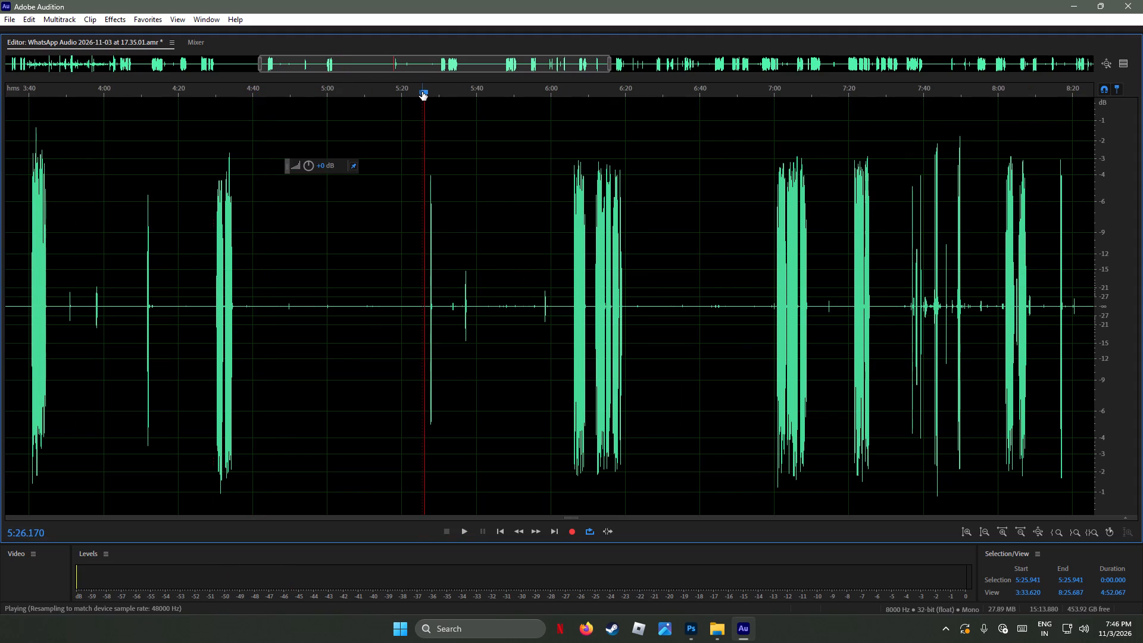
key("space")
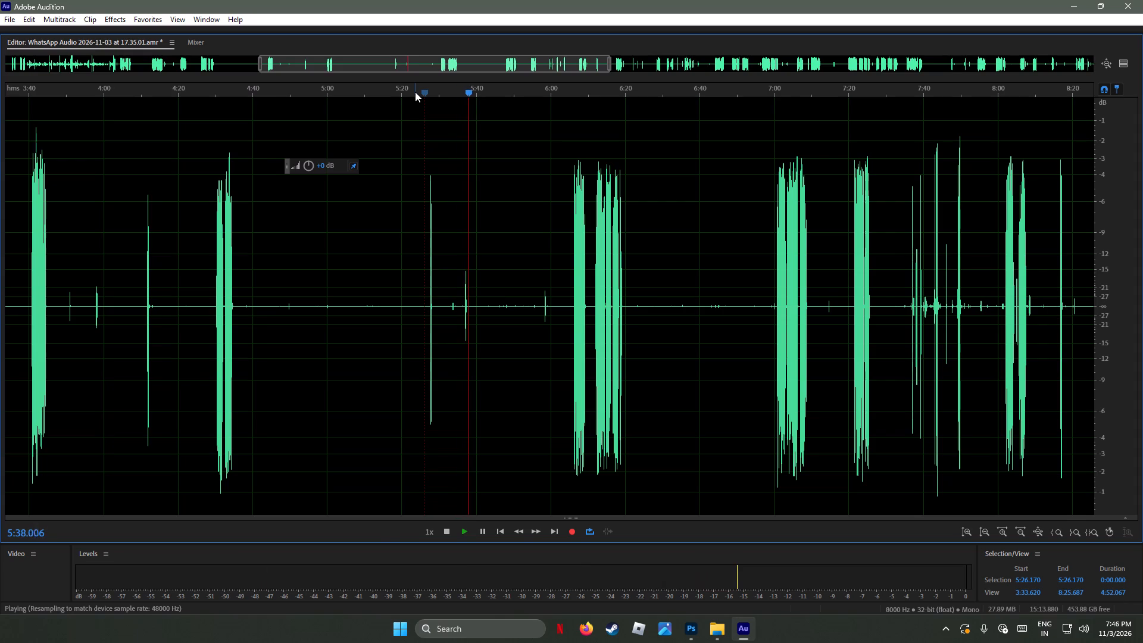
Select the short faint sound from about 5:37.0 to 5:37.5 and audition it.
key("space")
left_click_drag(474, 310, 455, 308)
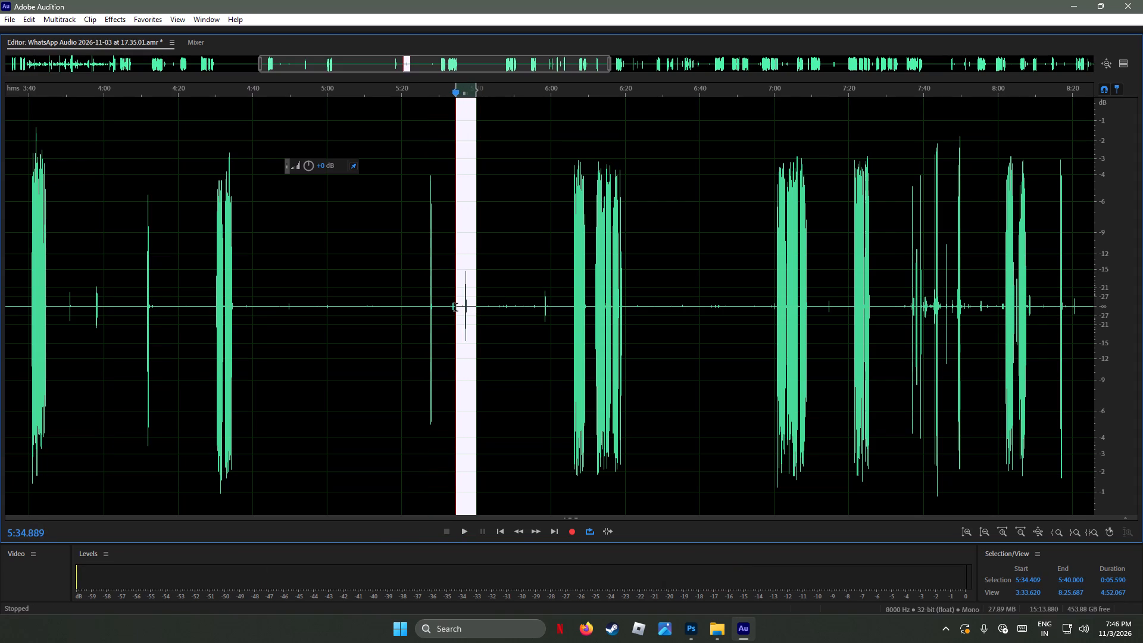
left_click_drag(455, 308, 455, 307)
scroll(466, 307, "up", 9)
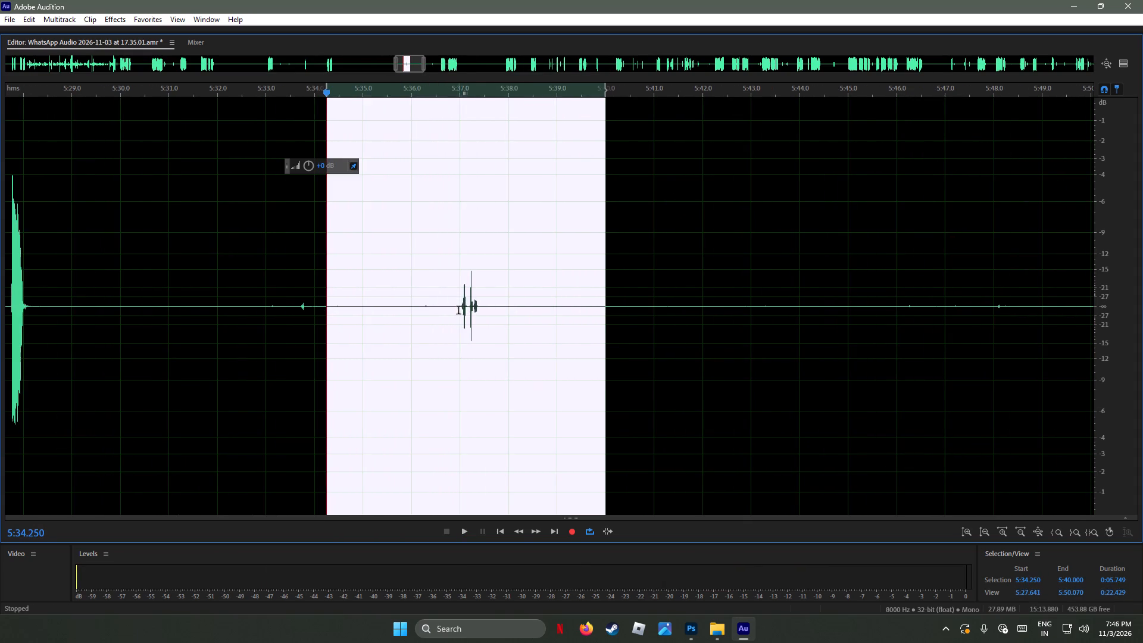
left_click_drag(456, 307, 485, 310)
key("space")
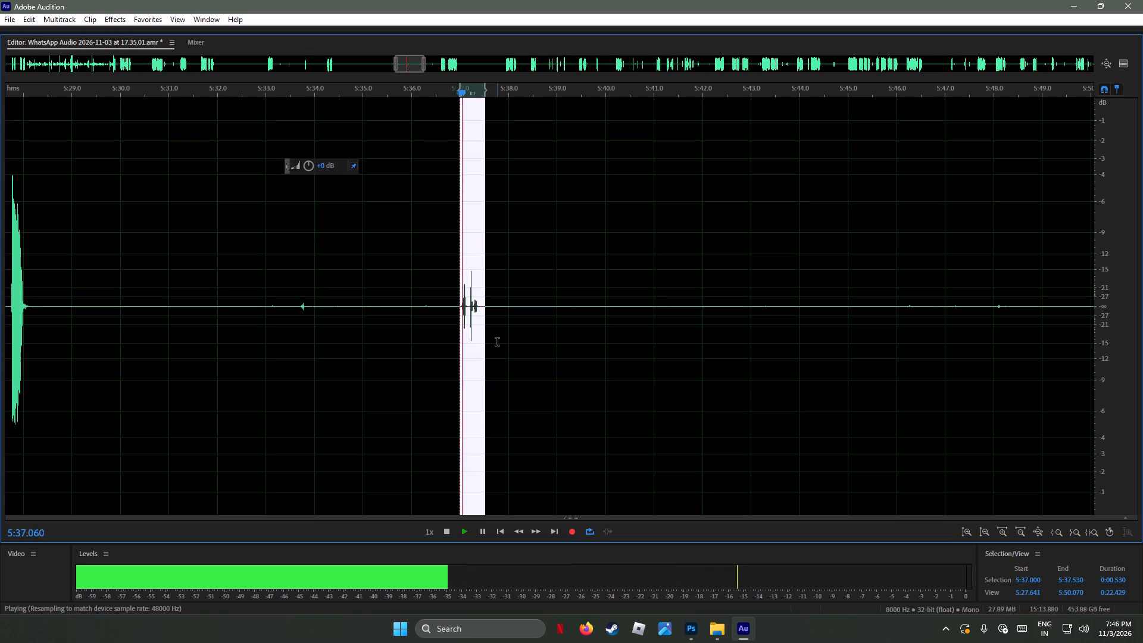
Select the passage from about 5:45.4 to 6:10.8 and audition it.
scroll(491, 329, "down", 4)
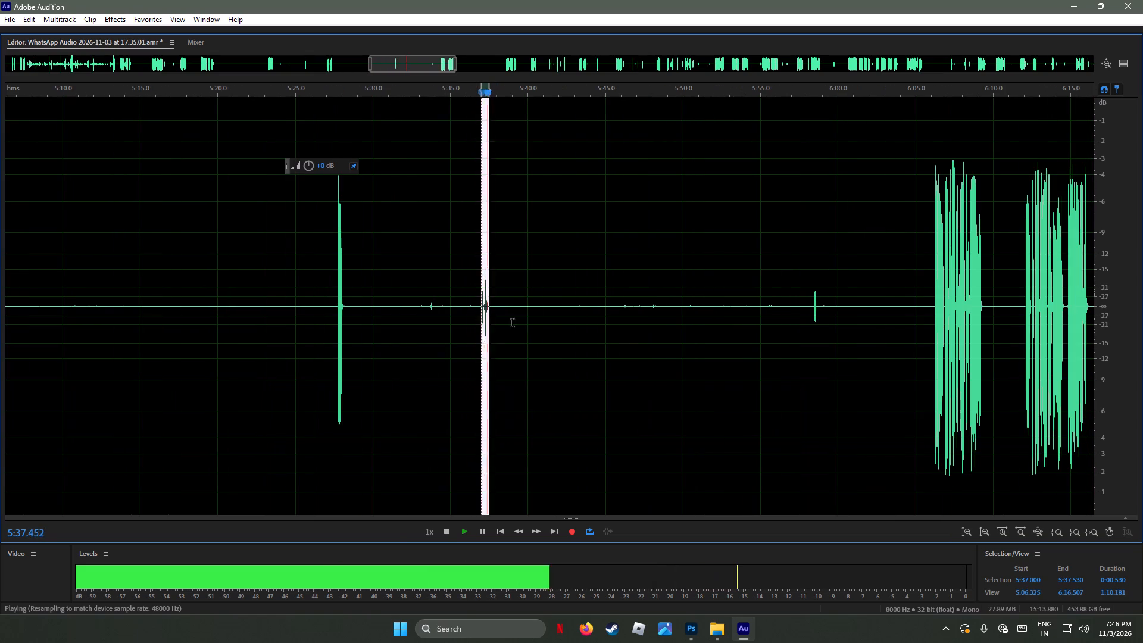
left_click_drag(611, 295, 1005, 352)
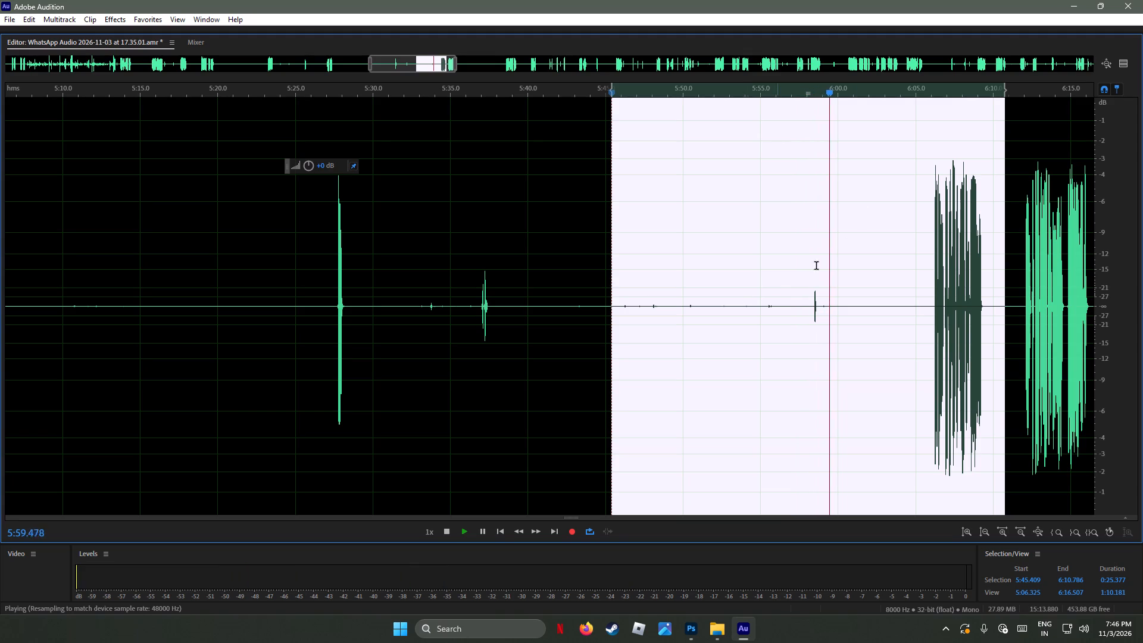
Play the recording from about 6:05.4, then select the speech from about 6:05.9 to 6:10.0 and audition it.
left_click(922, 90)
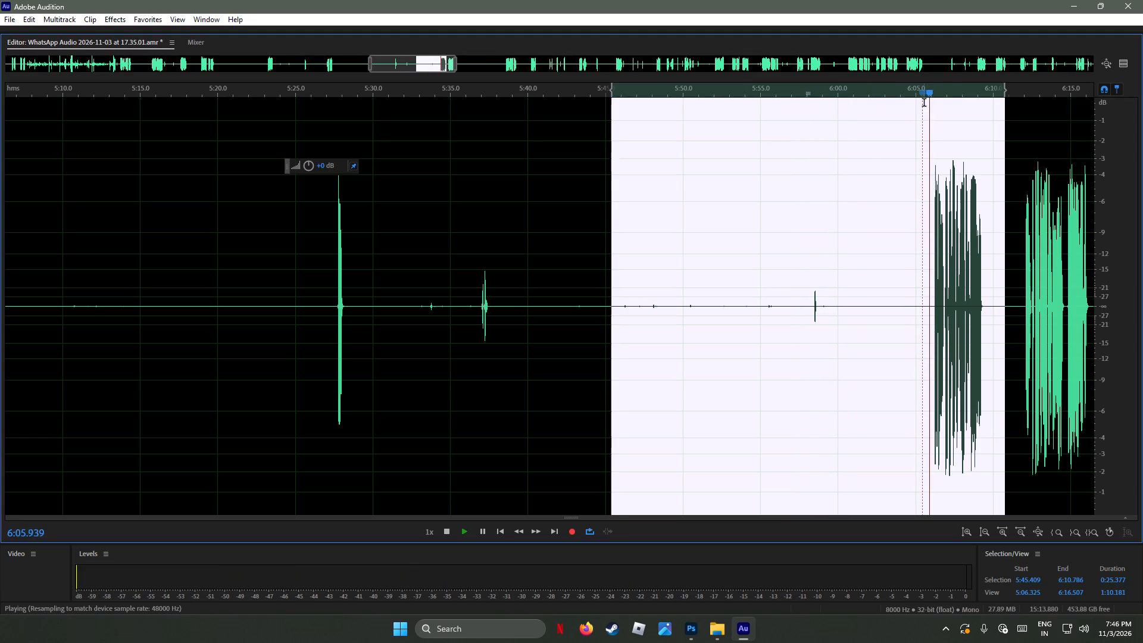
left_click(922, 91)
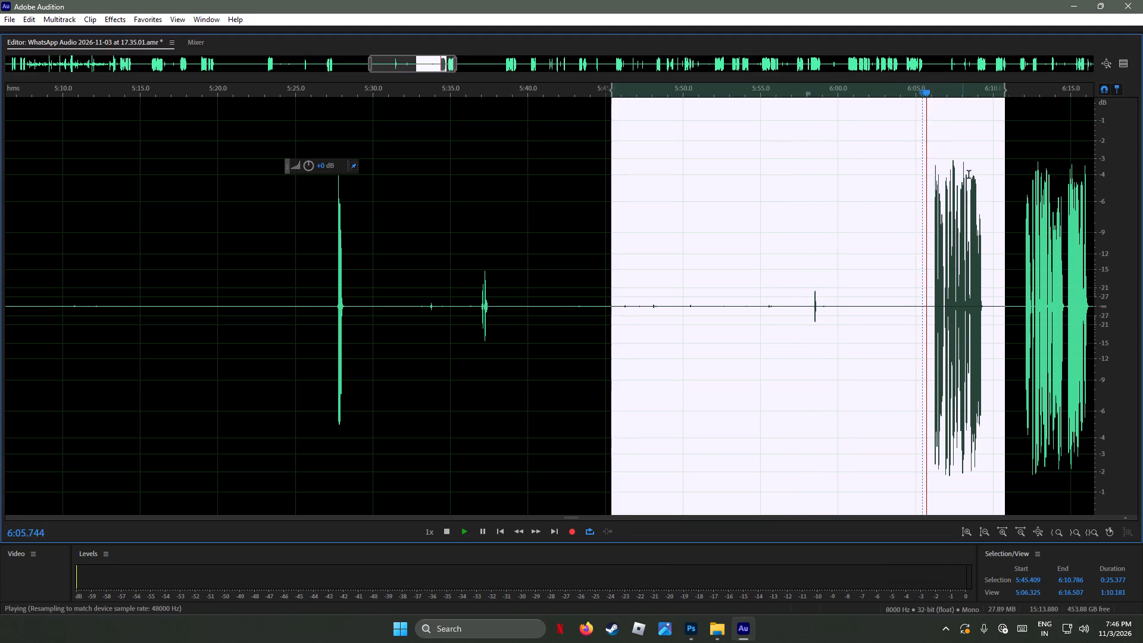
left_click_drag(995, 291, 930, 305)
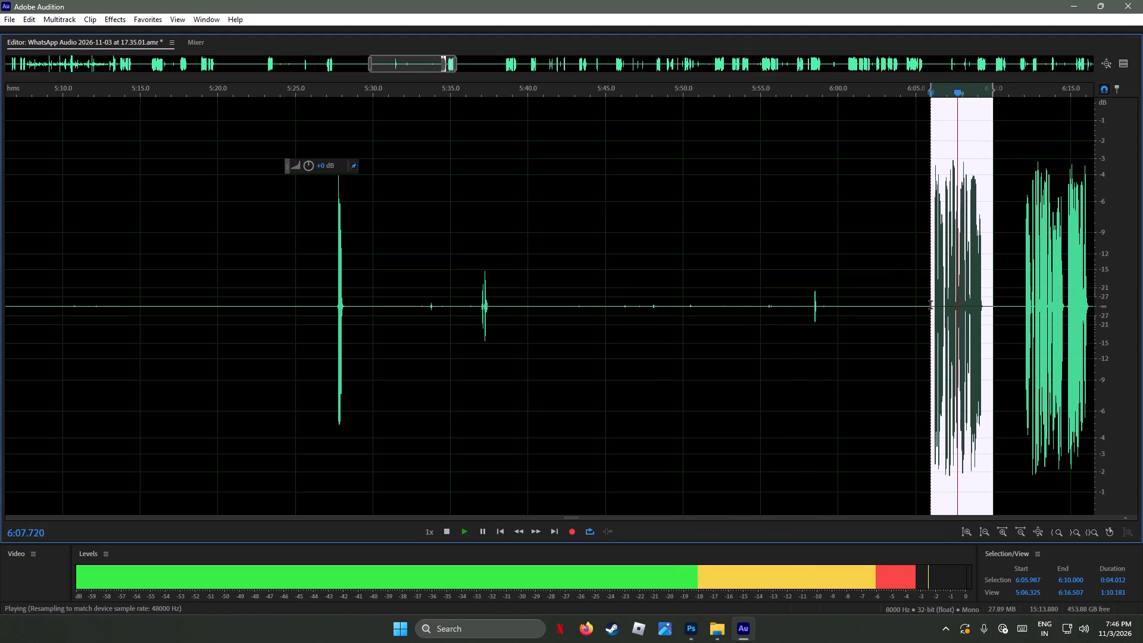
left_click_drag(930, 305, 929, 305)
scroll(980, 305, "up", 7)
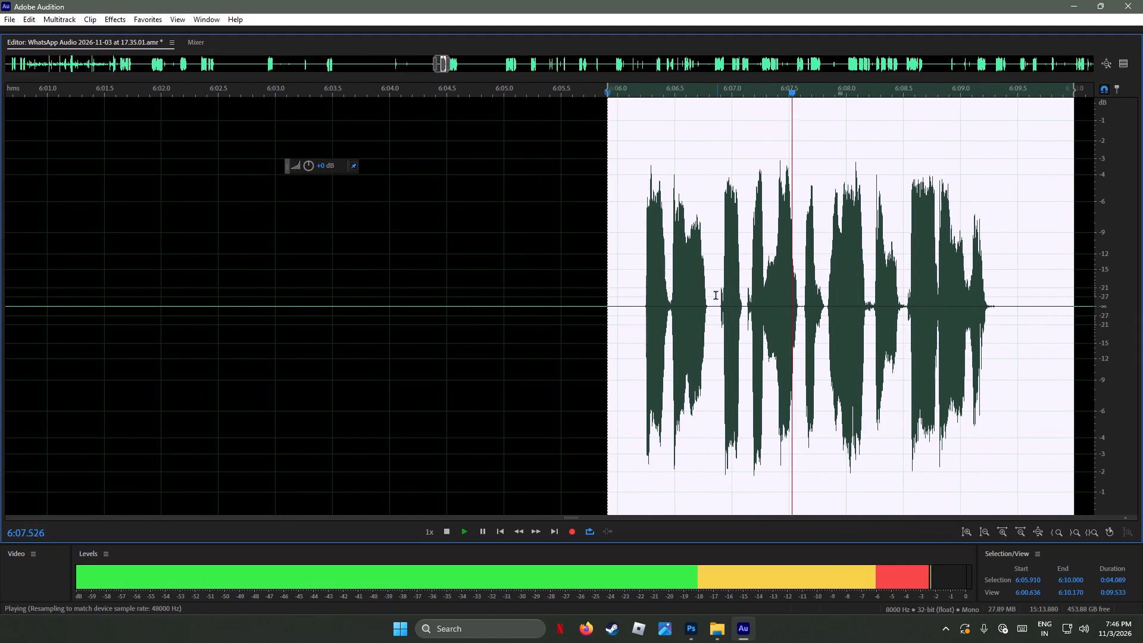
Audition the opening words of this speech, extending the selection to about 6:06.2 to 6:07.8, and then the whole phrase.
left_click_drag(713, 296, 633, 317)
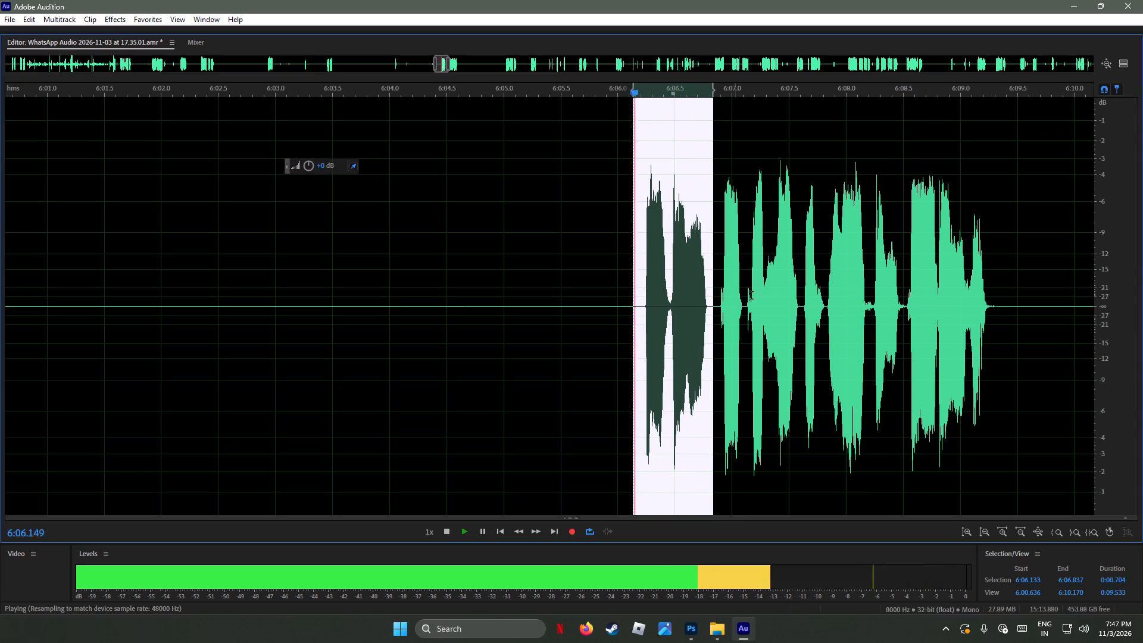
left_click_drag(746, 263, 657, 305)
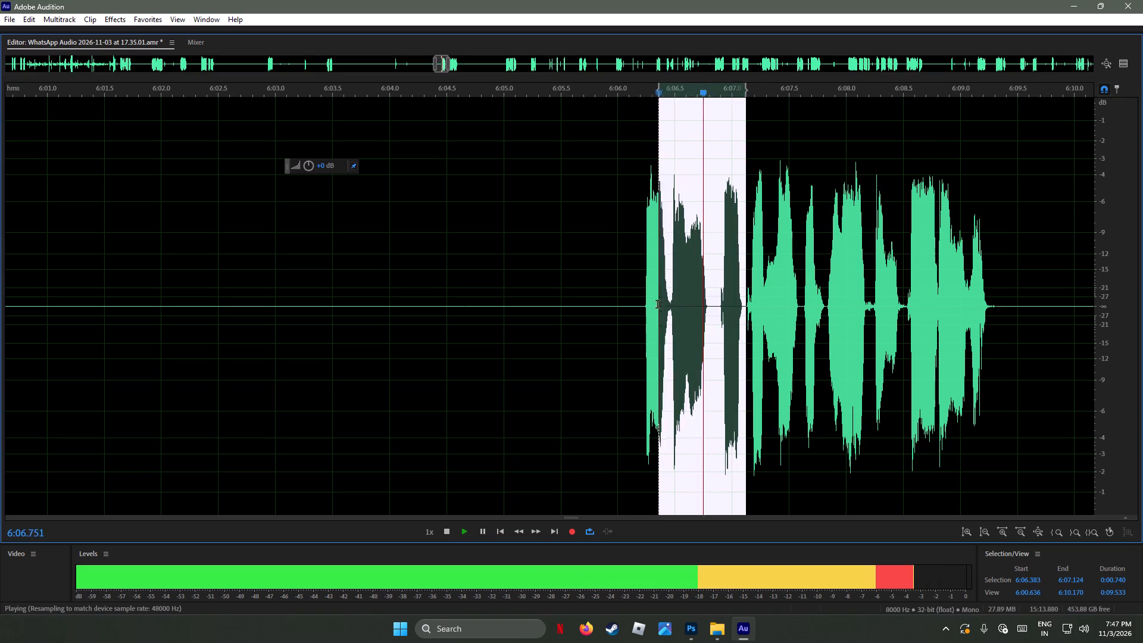
left_click_drag(657, 305, 641, 304)
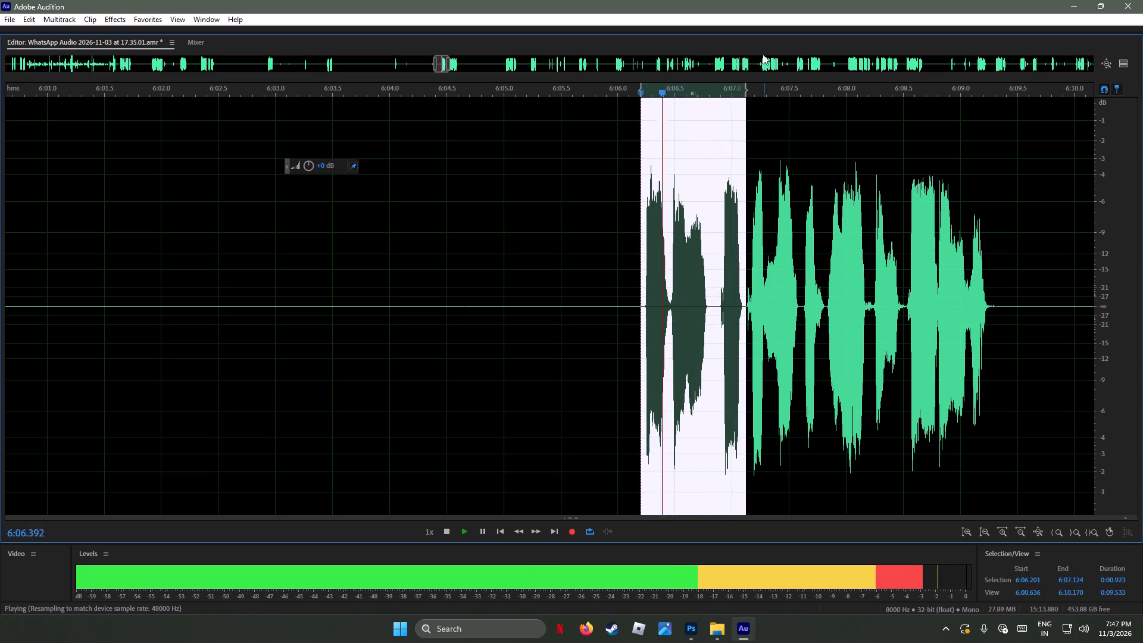
left_click_drag(747, 86, 802, 112)
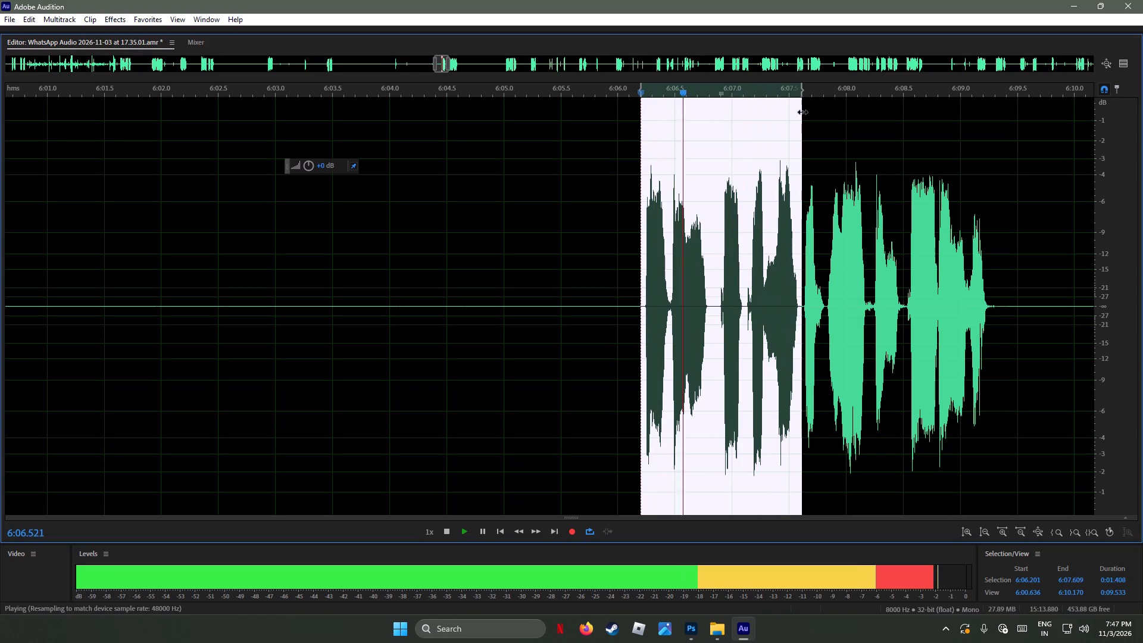
left_click_drag(802, 112, 825, 125)
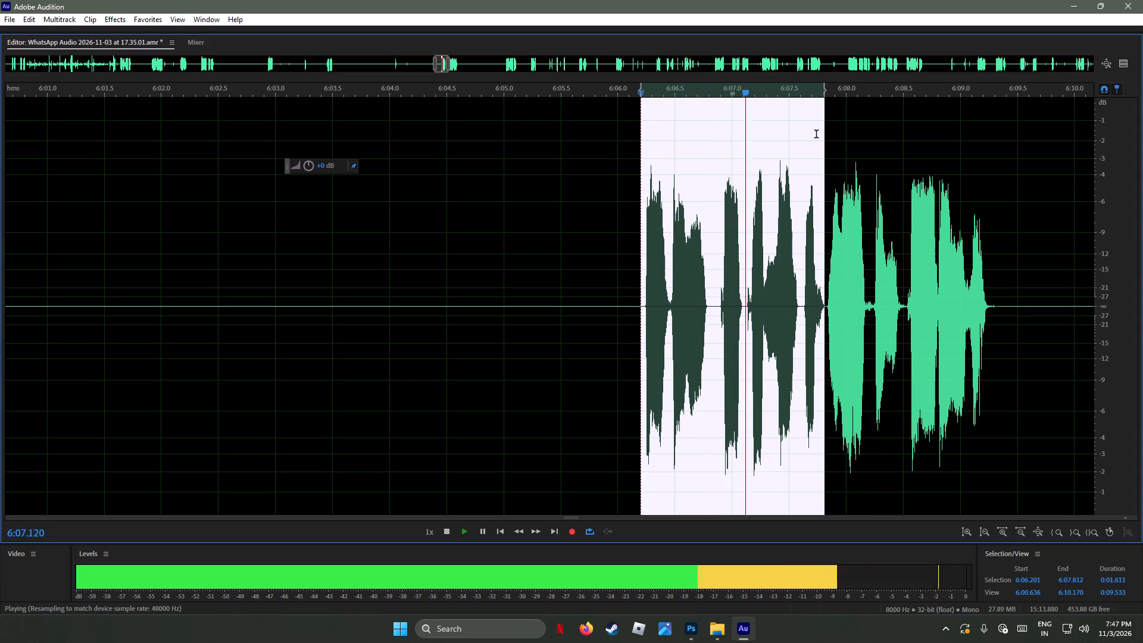
double_click(747, 257)
scroll(741, 257, "down", 4)
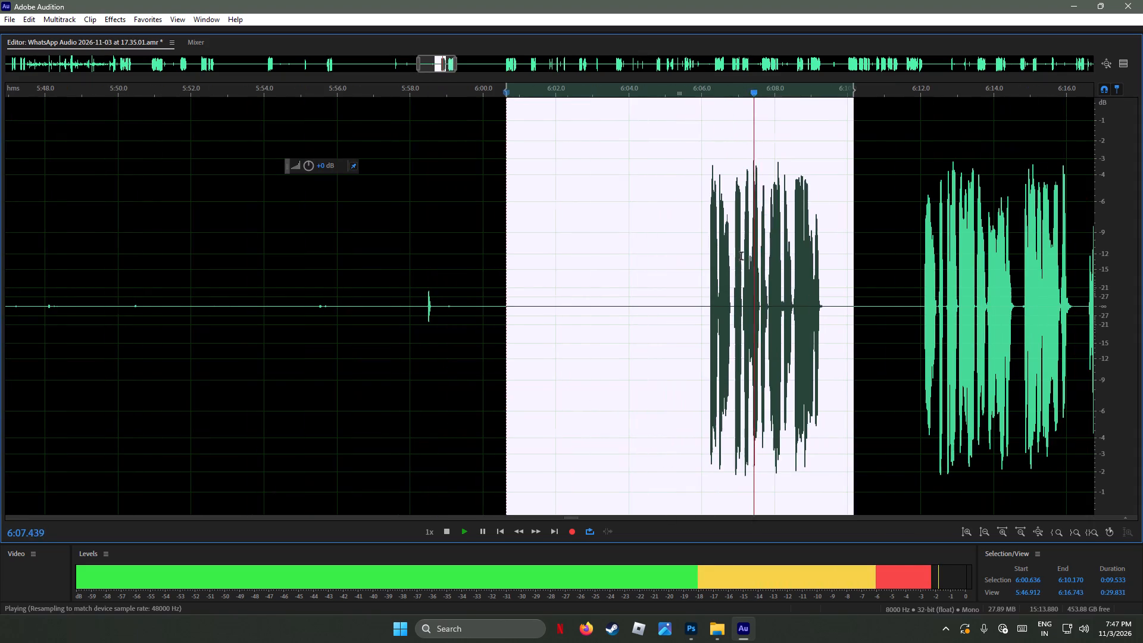
Play the following speech from 6:12.0, then select its first phrase from about 6:11.6 to 6:14.7 and audition it.
left_click(919, 278)
scroll(672, 402, "down", 2)
scroll(672, 402, "up", 1)
scroll(672, 402, "down", 1)
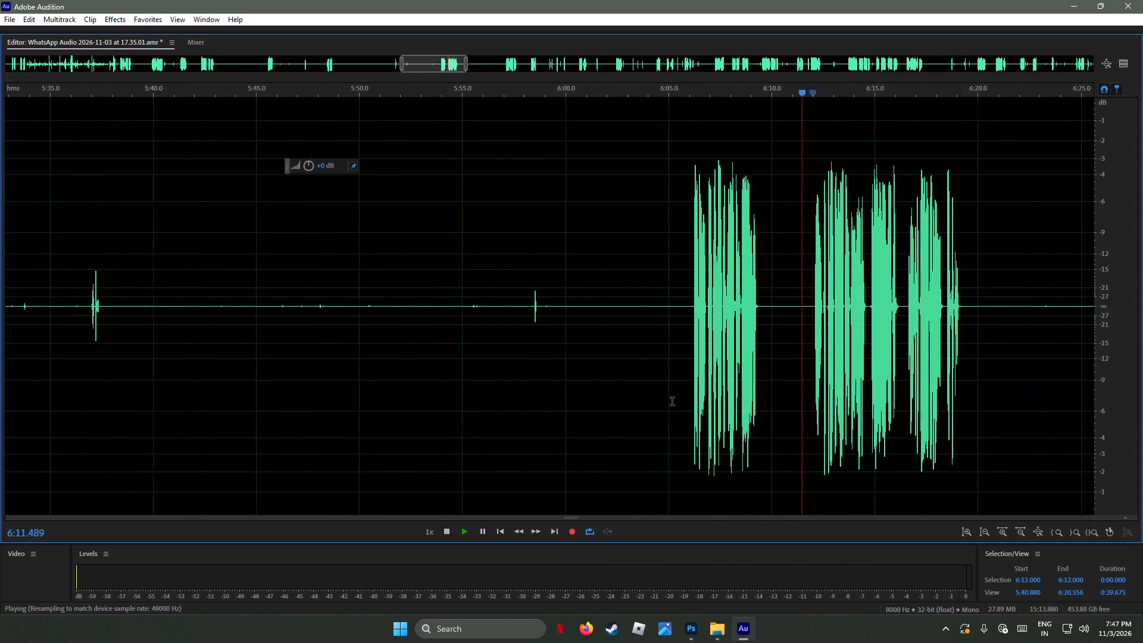
scroll(672, 402, "down", 3)
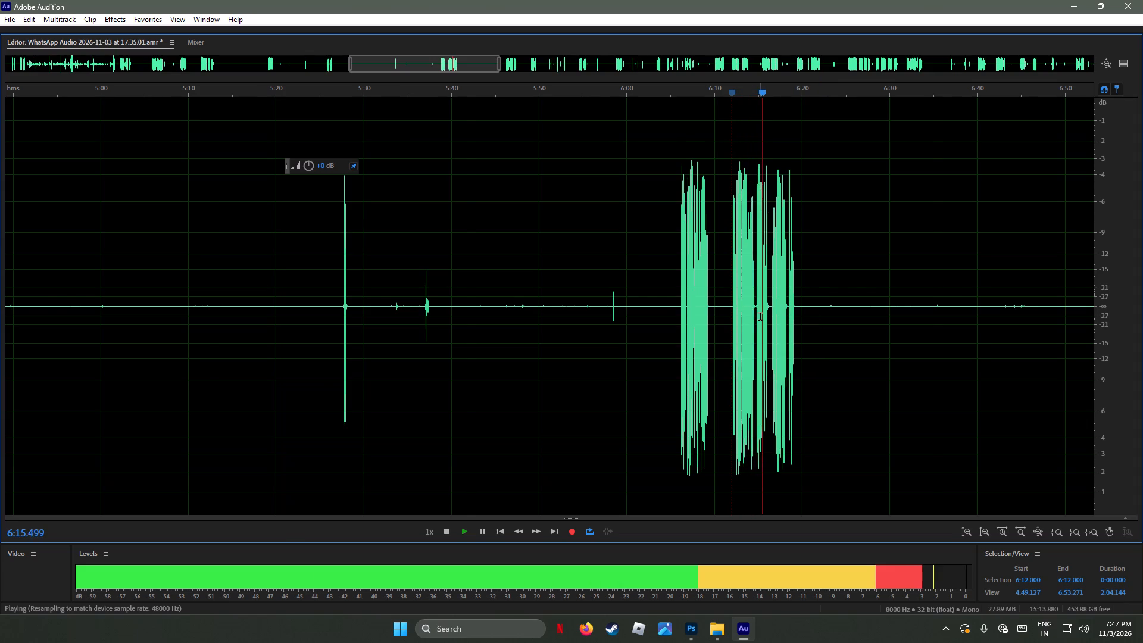
scroll(760, 317, "up", 1)
scroll(760, 317, "down", 1)
scroll(760, 317, "up", 7)
left_click_drag(727, 301, 523, 332)
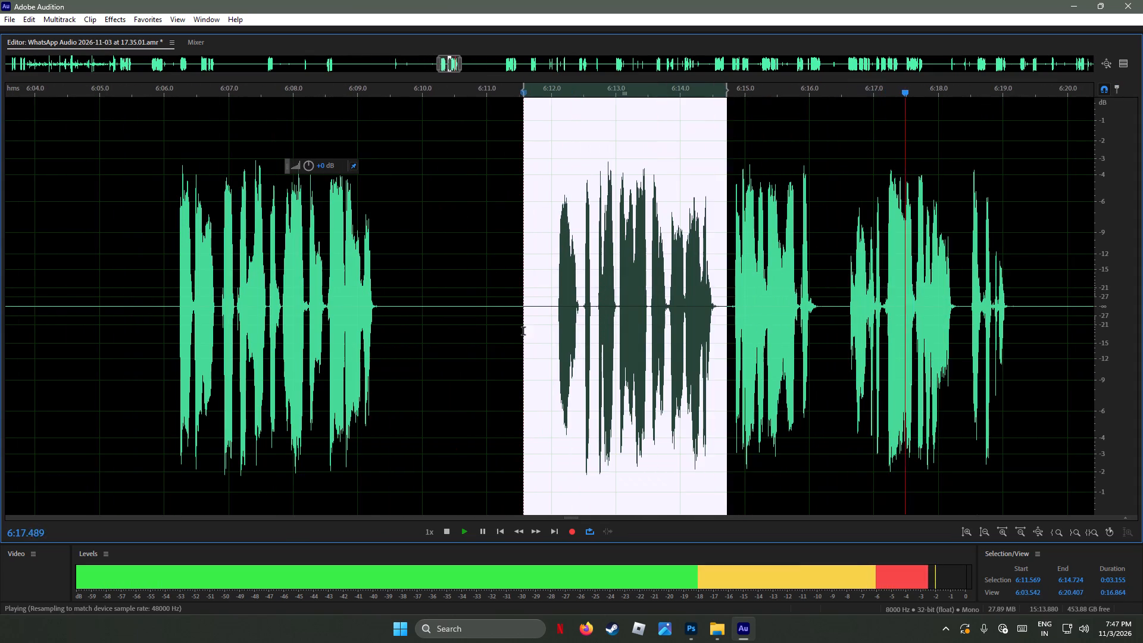
left_click_drag(523, 332, 523, 332)
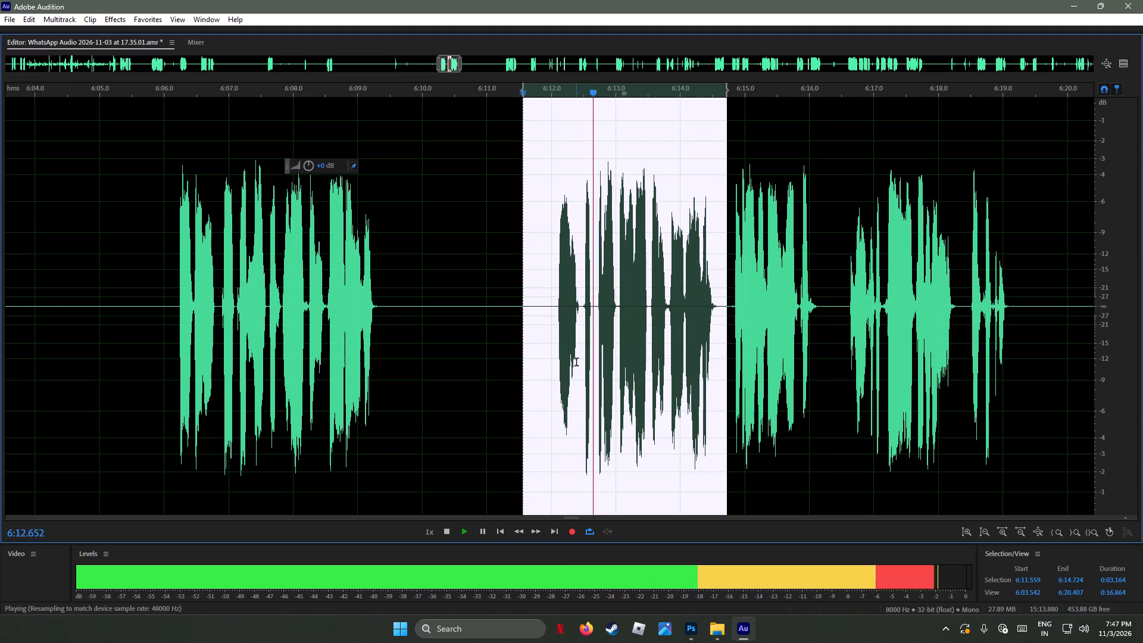
key("space")
Preview Stretch and Pitch at 120% stretch on the selected phrase and on its ending from about 6:13.5 to 6:14.6.
left_click(111, 20)
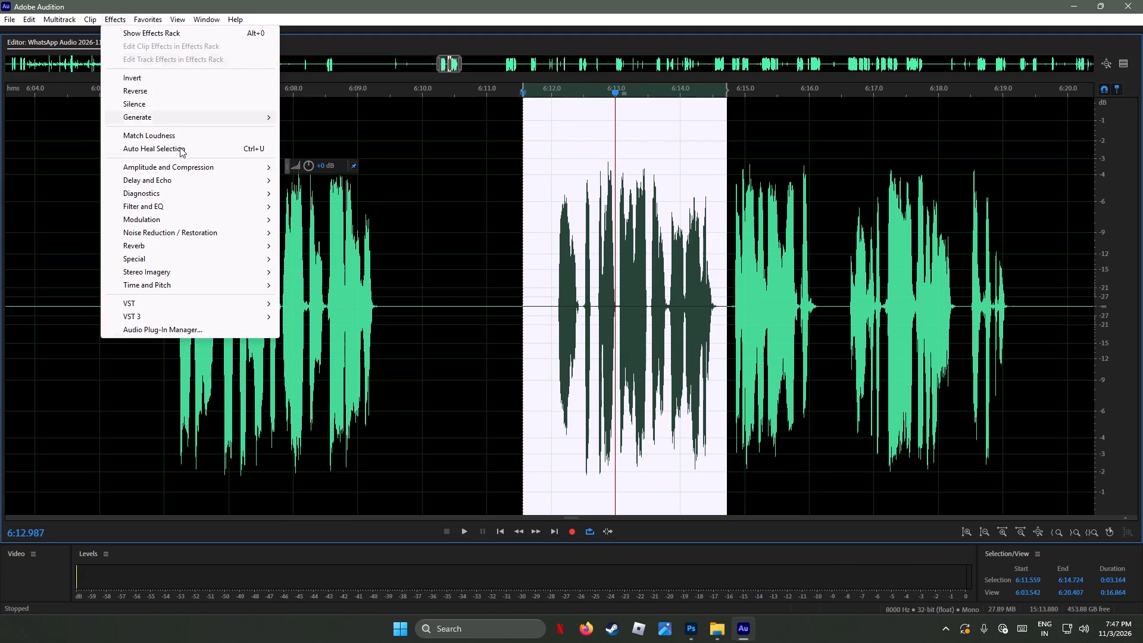
left_click(342, 339)
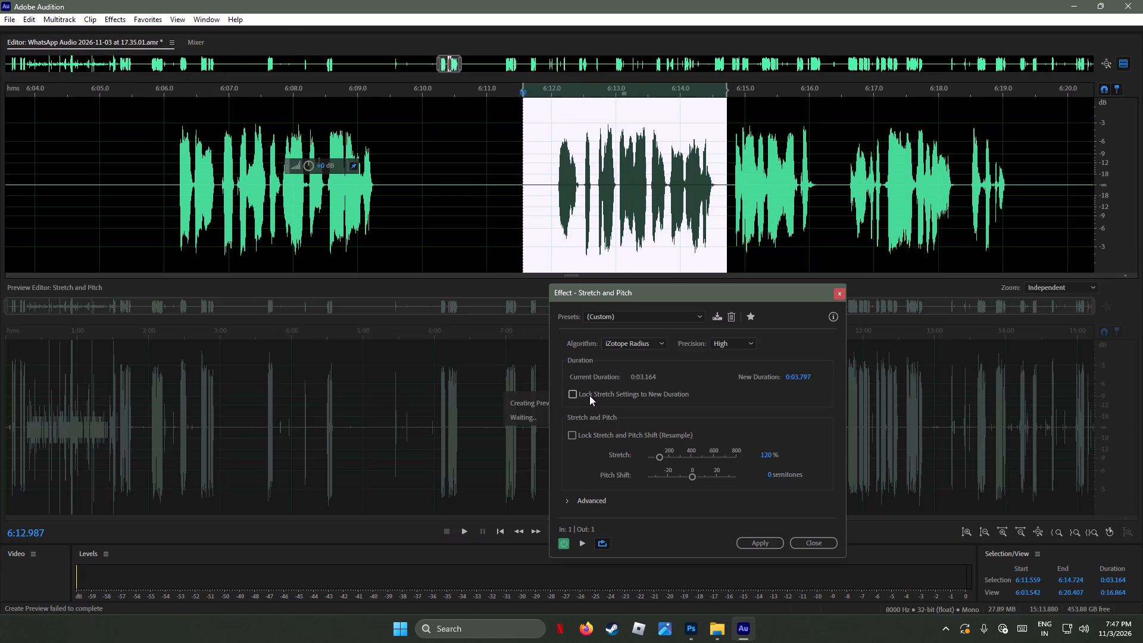
left_click(584, 542)
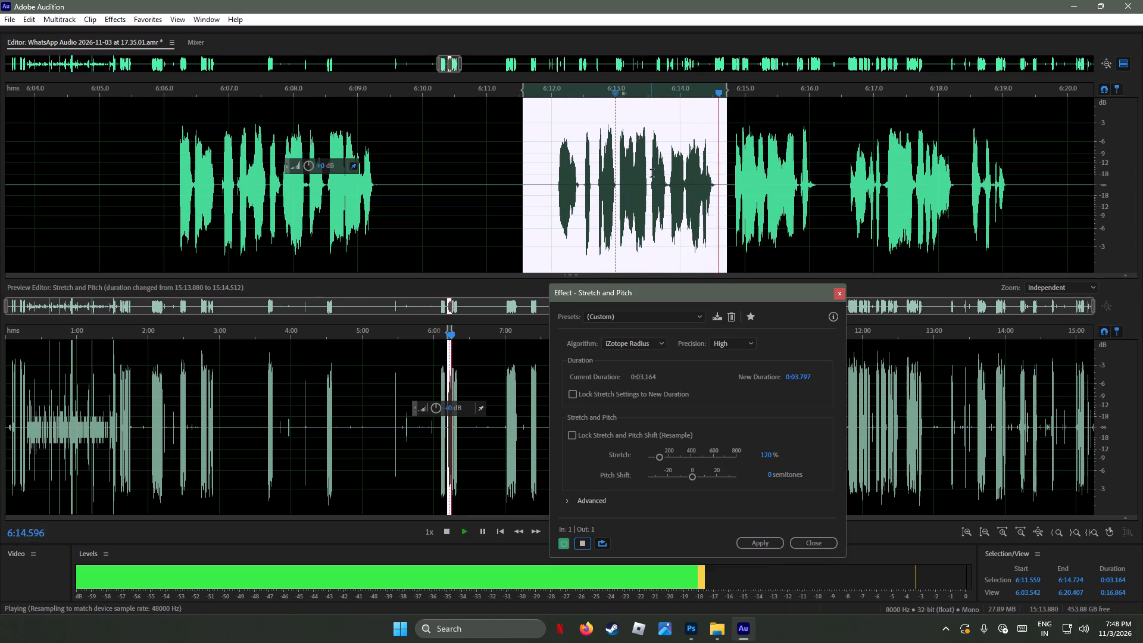
left_click_drag(648, 173, 720, 199)
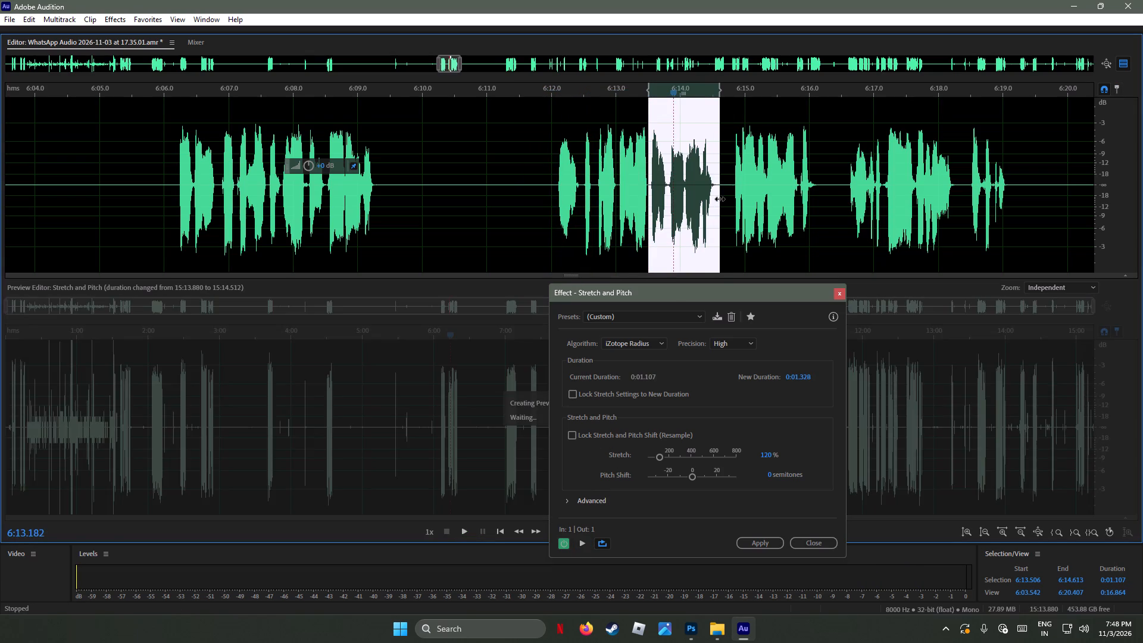
left_click(585, 538)
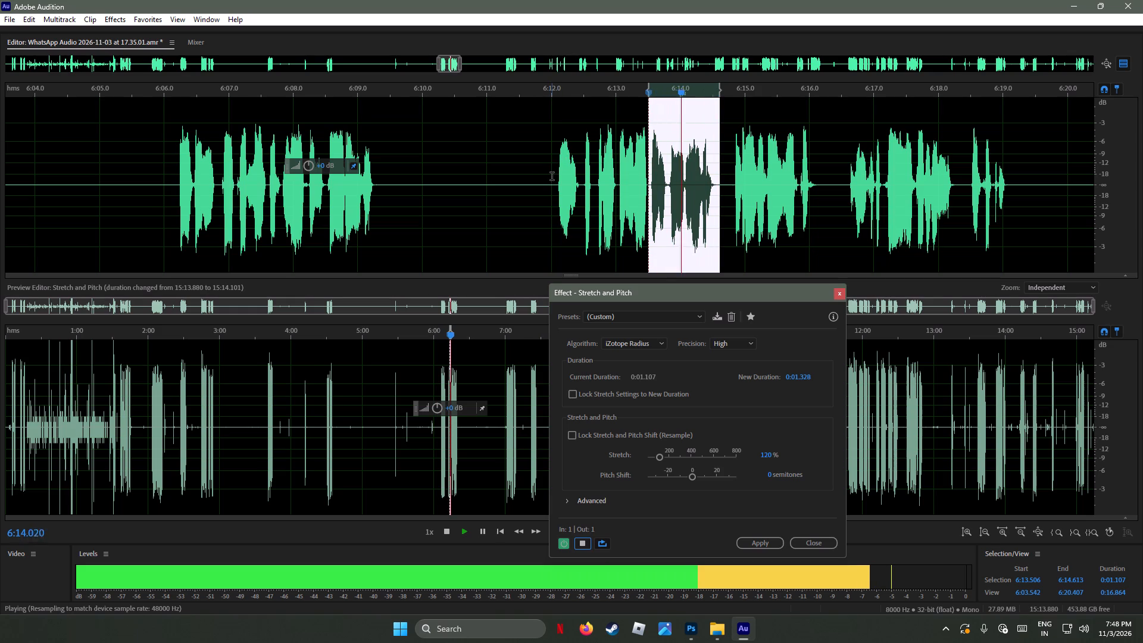
Select the phrase from 6:12.0 to about 6:14.6, set the stretch to 130%, and preview it.
left_click_drag(552, 177, 716, 223)
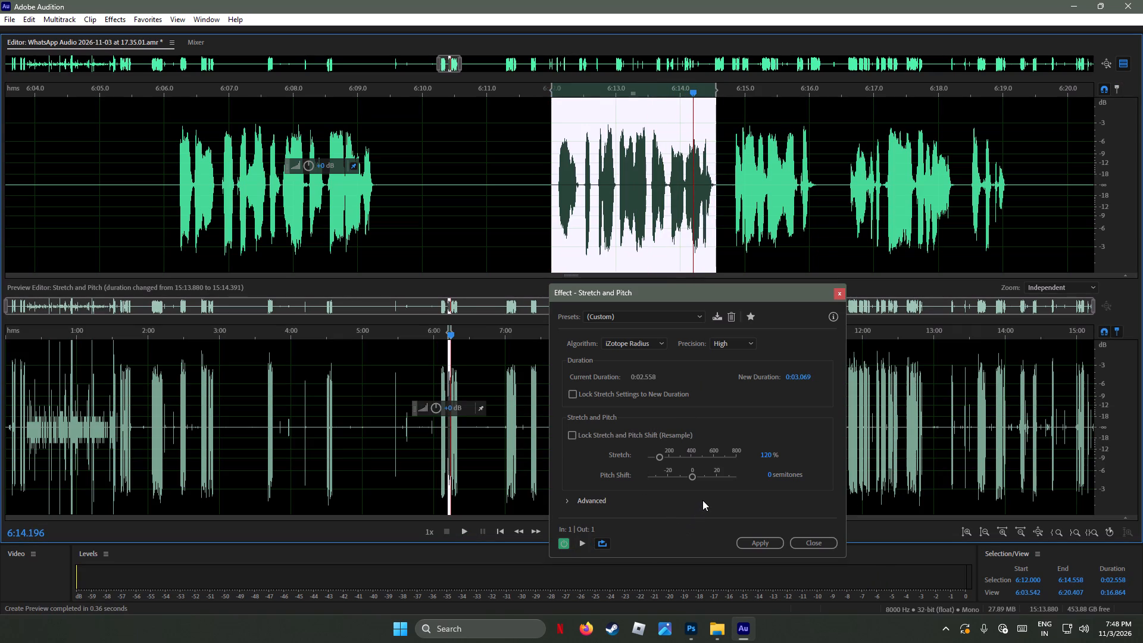
double_click(766, 455)
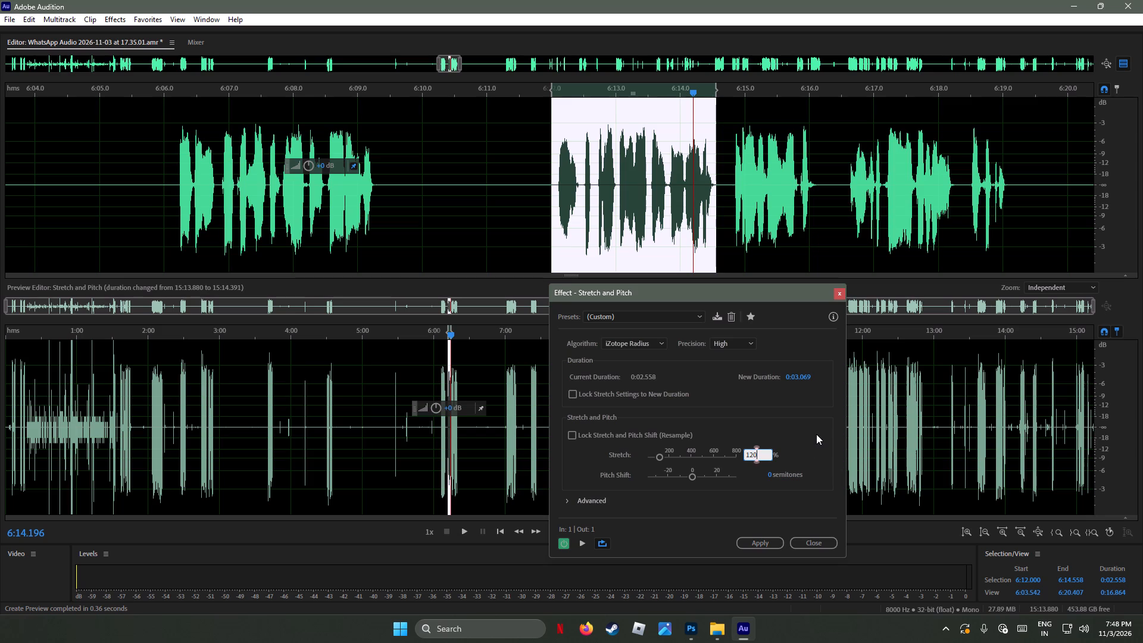
left_click_drag(766, 456, 648, 448)
type("130")
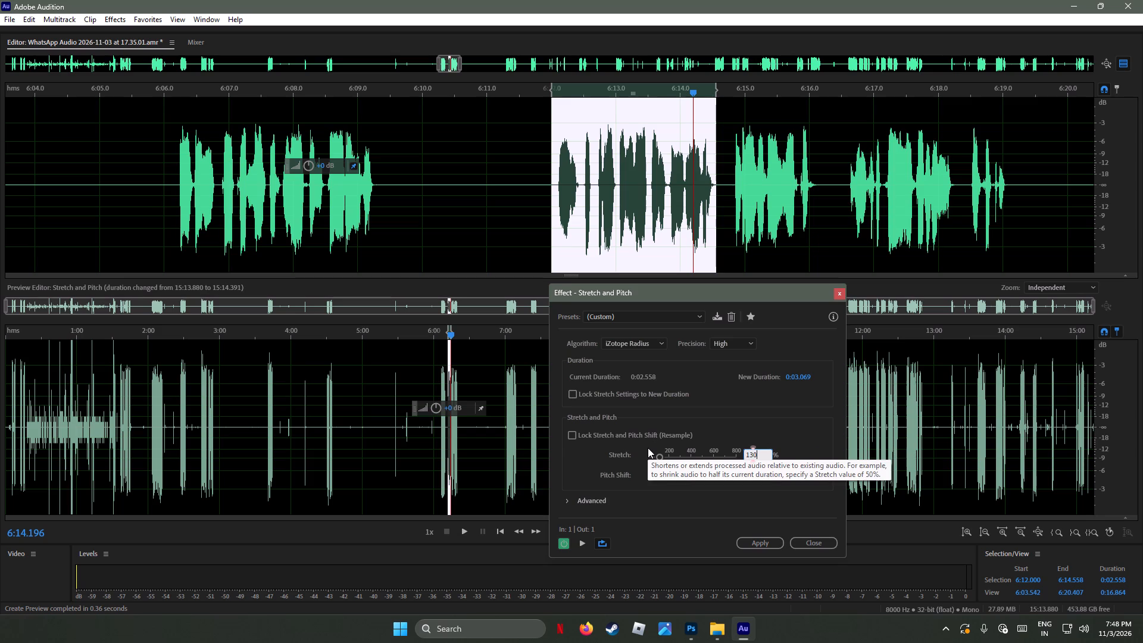
left_click(762, 411)
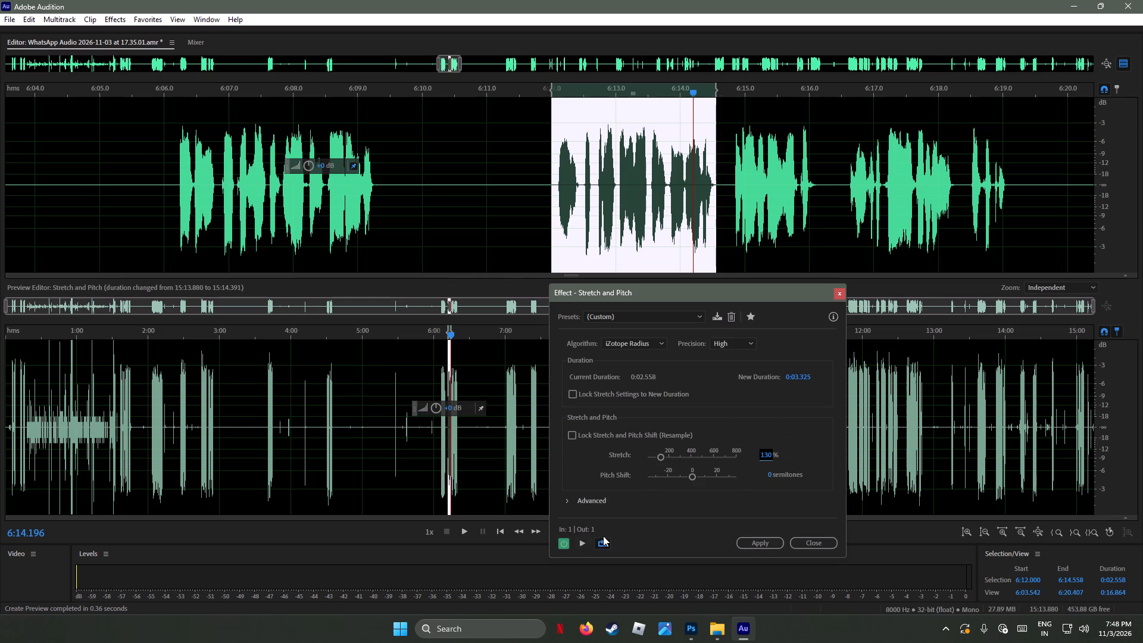
left_click(581, 542)
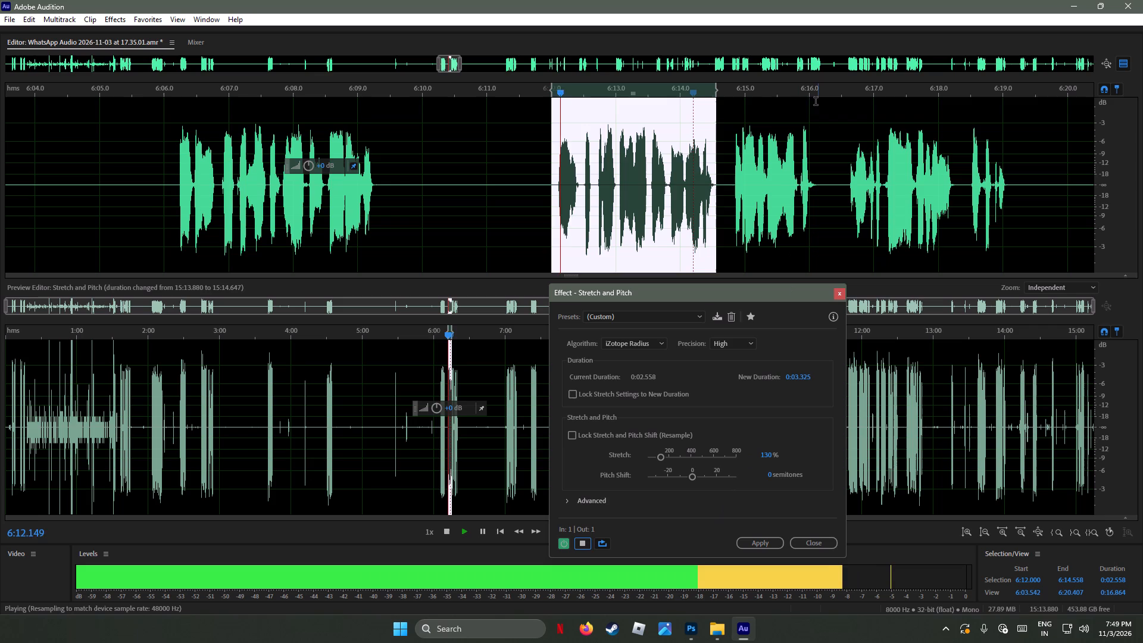
Preview the 130% stretch on the phrase from about 6:14.8 to 6:16.3, and again on 6:12.0 to 6:14.7.
left_click_drag(734, 171, 807, 189)
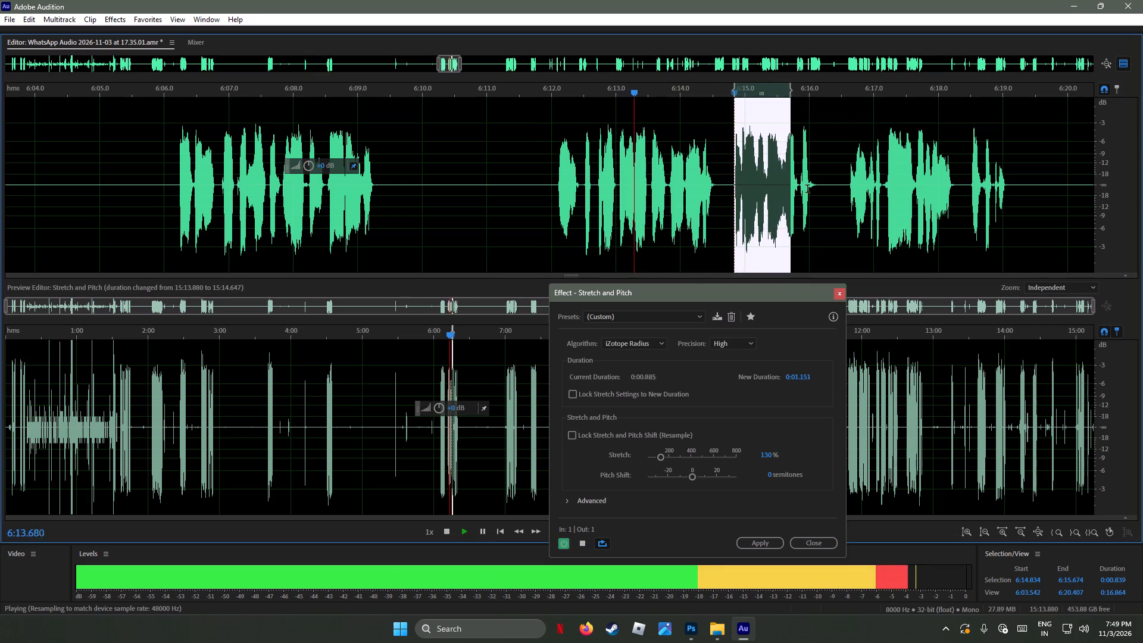
left_click_drag(807, 189, 827, 197)
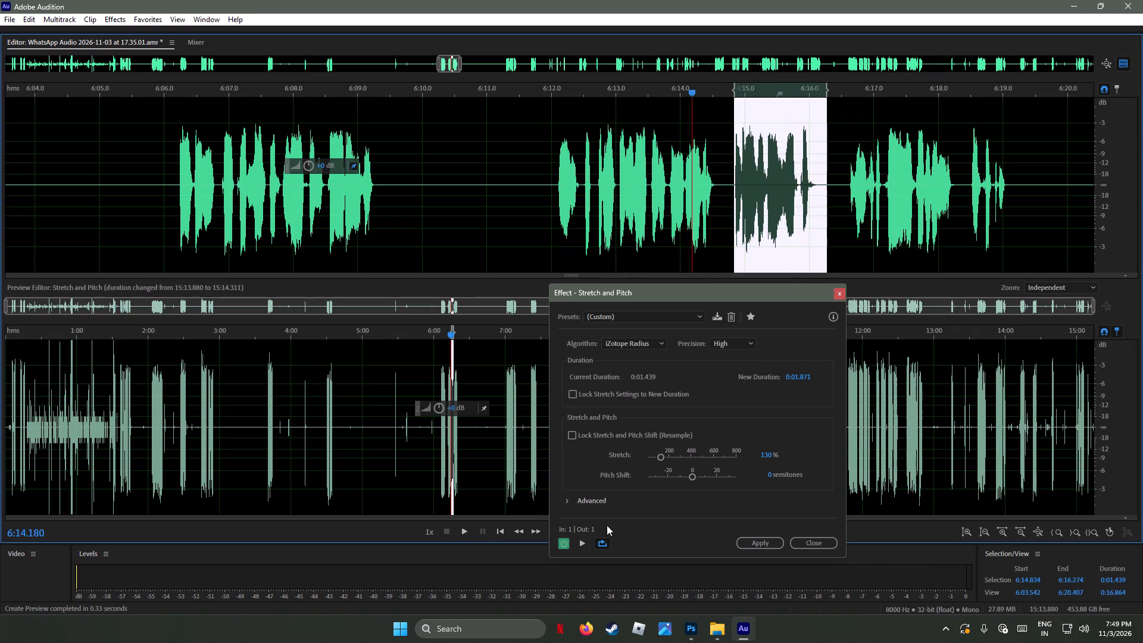
left_click(582, 545)
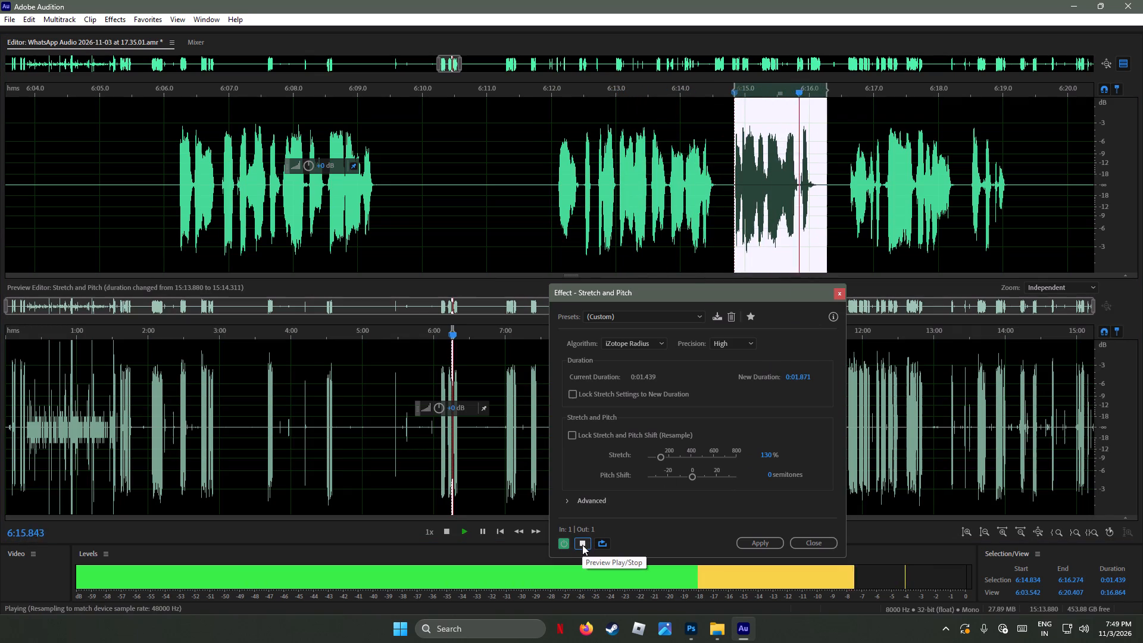
left_click_drag(553, 182, 723, 201)
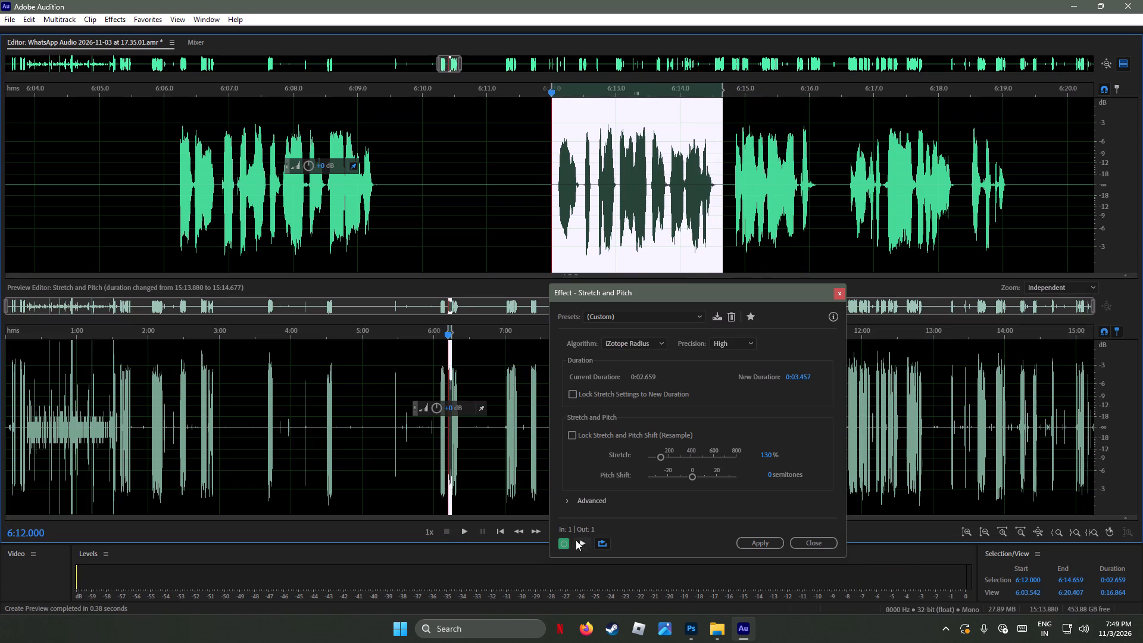
left_click(582, 541)
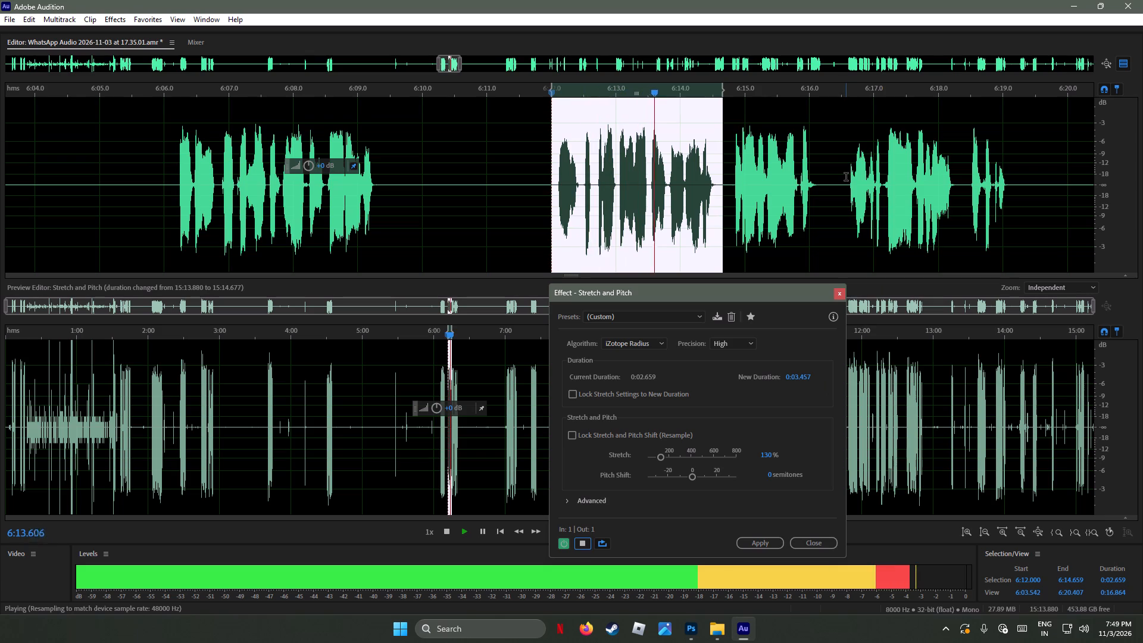
Preview the 130% stretch on the phrases from about 6:16.6 to 6:18.3 and from 6:18.4 to 6:19.2.
left_click_drag(846, 177, 925, 193)
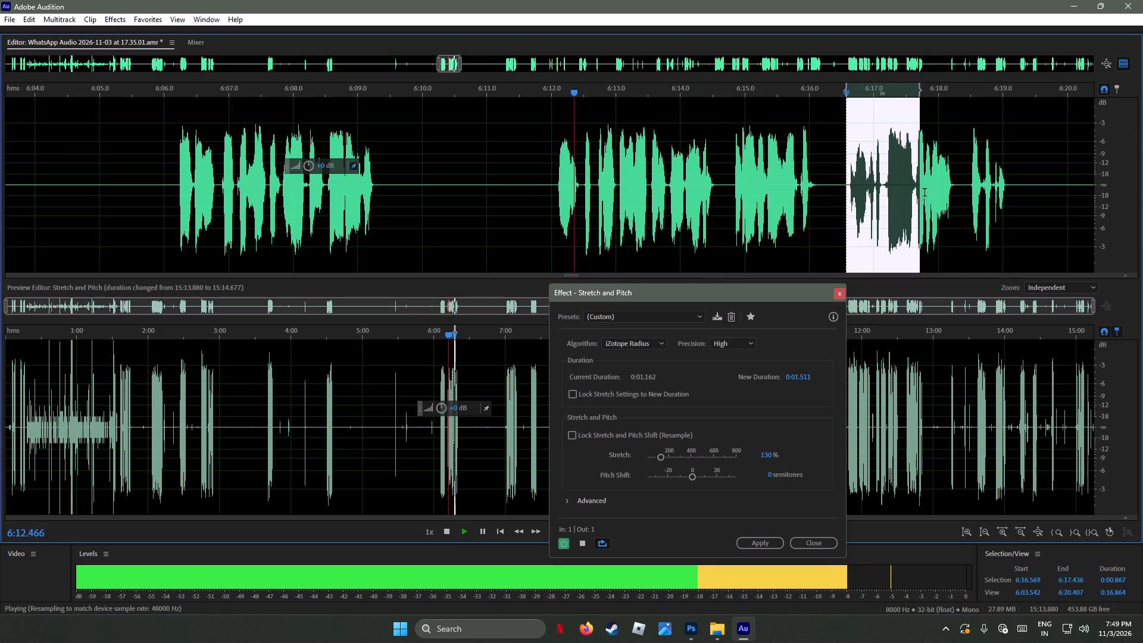
left_click_drag(925, 193, 958, 201)
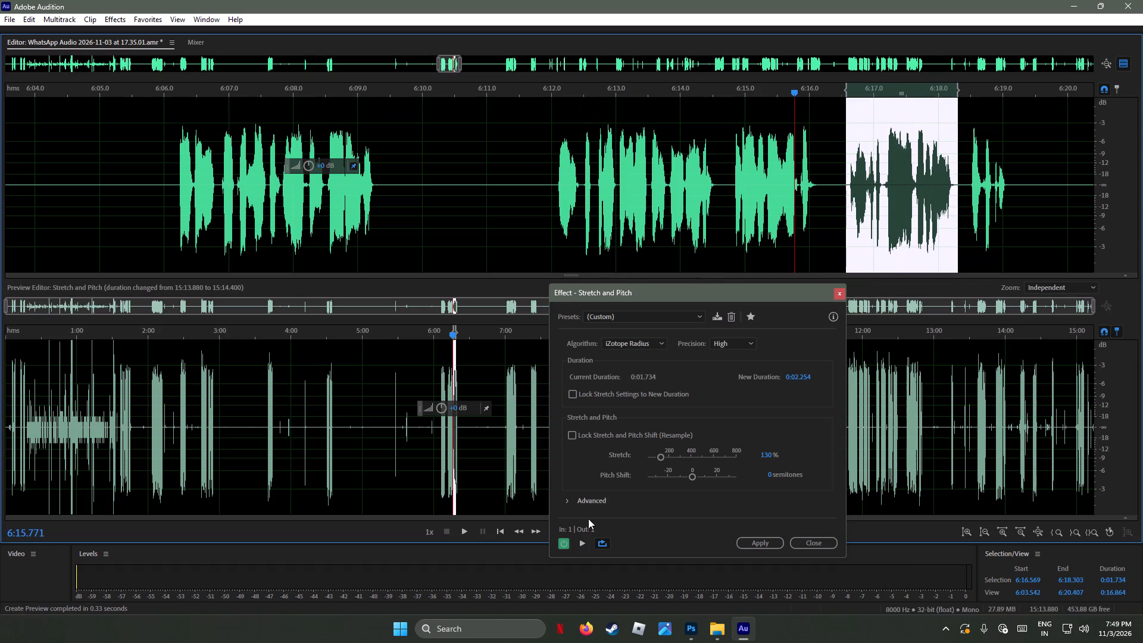
left_click(582, 544)
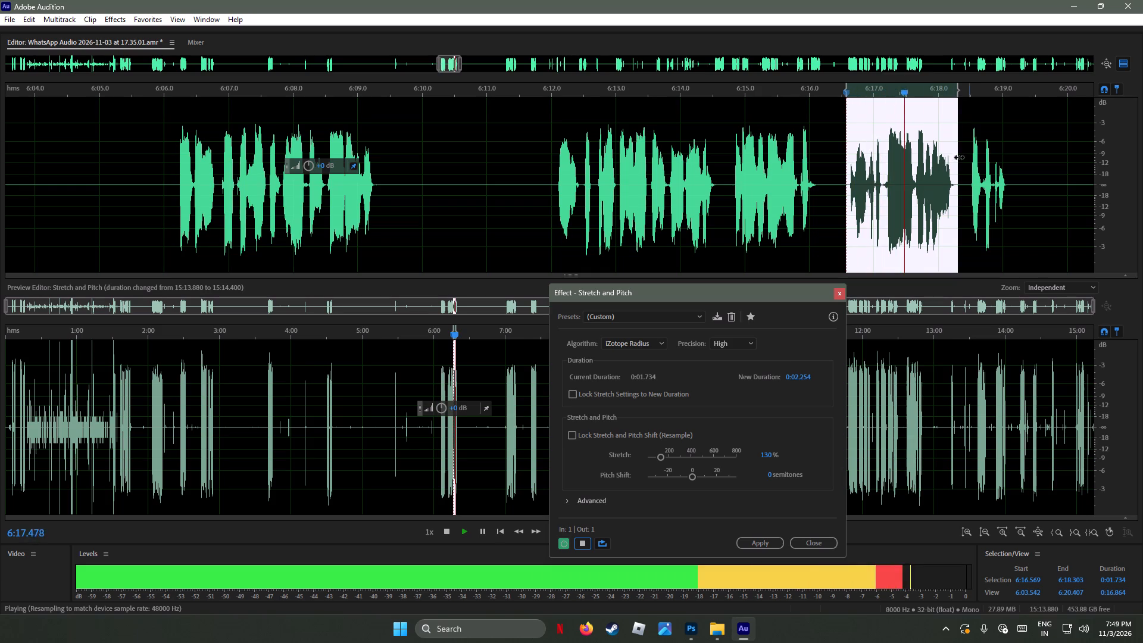
left_click_drag(964, 163, 1015, 178)
left_click(583, 543)
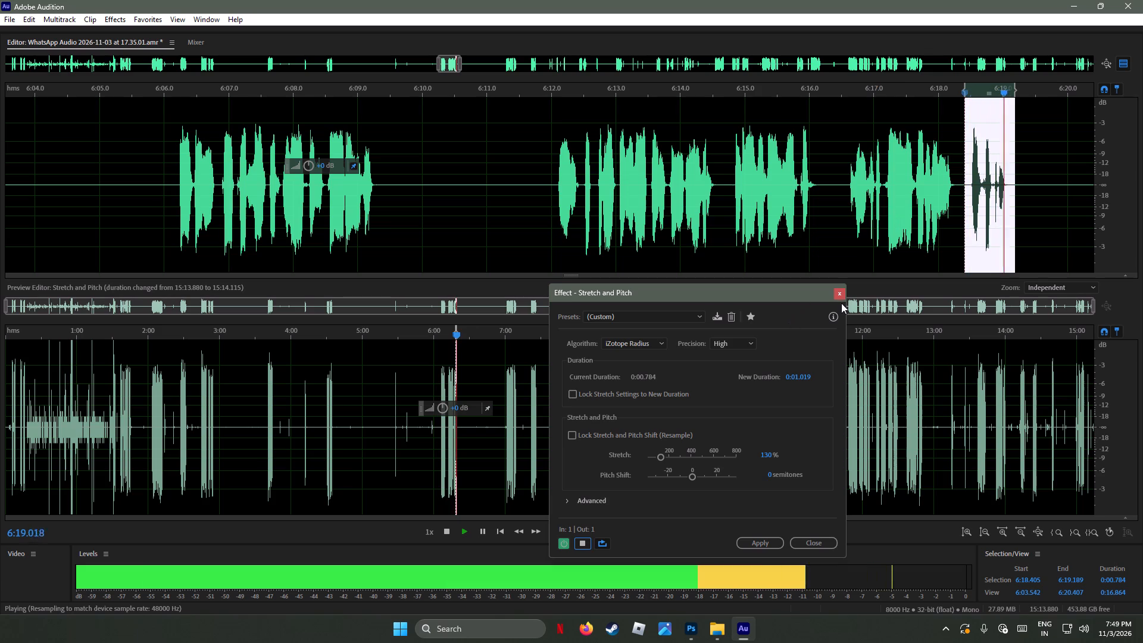
Preview the 130% stretch on the speech passage from about 7:00.7 to 7:08.7.
left_click(1044, 158)
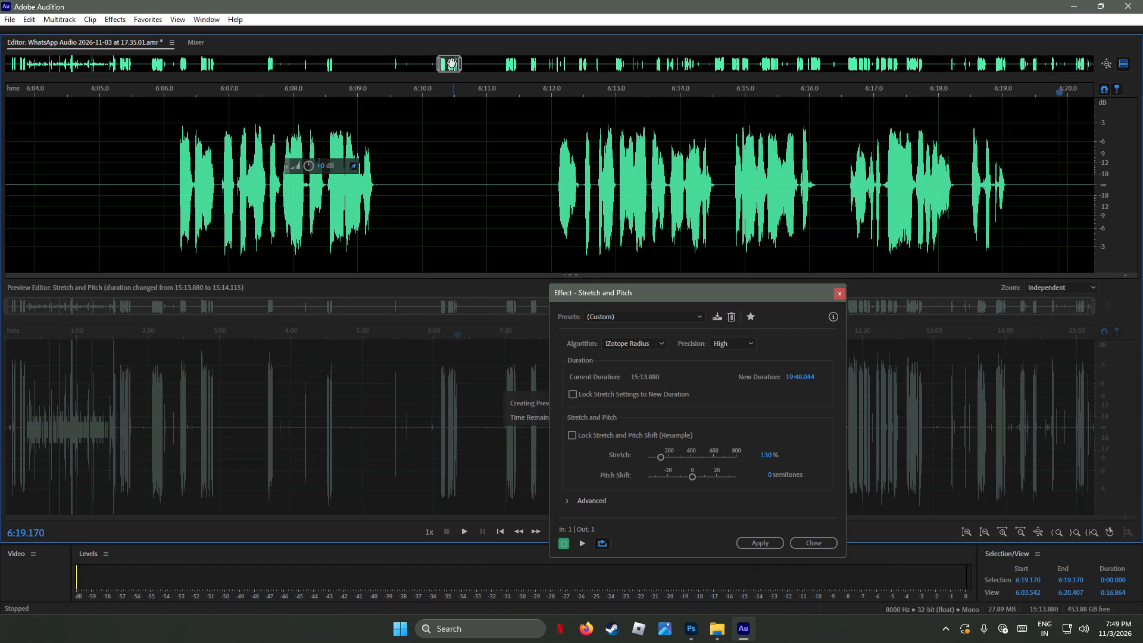
left_click_drag(449, 62, 453, 61)
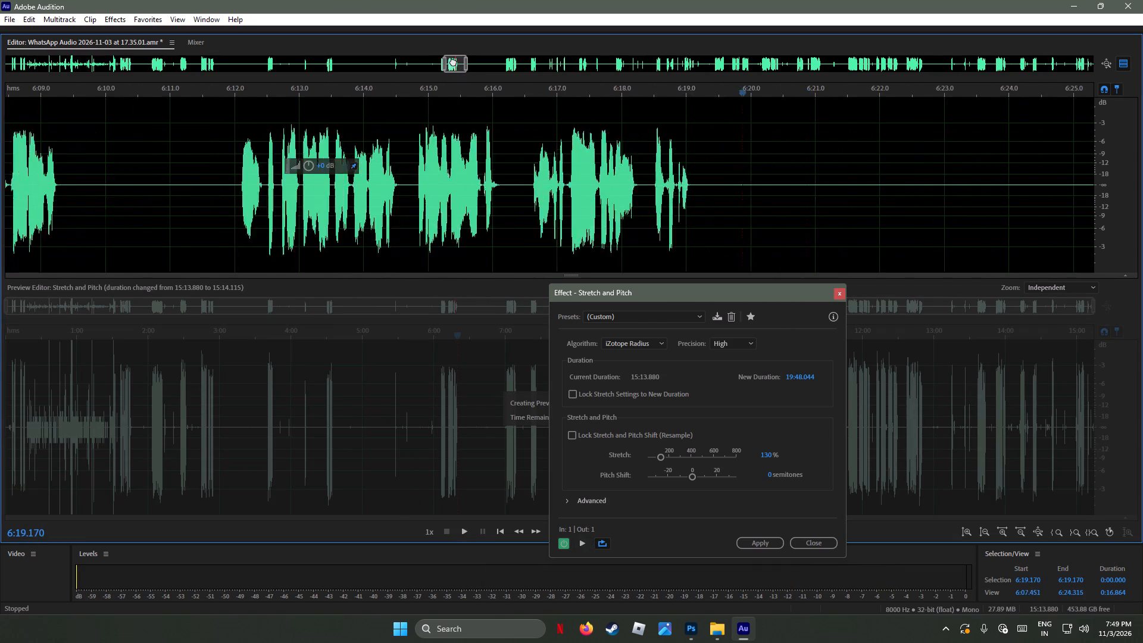
left_click_drag(453, 61, 488, 74)
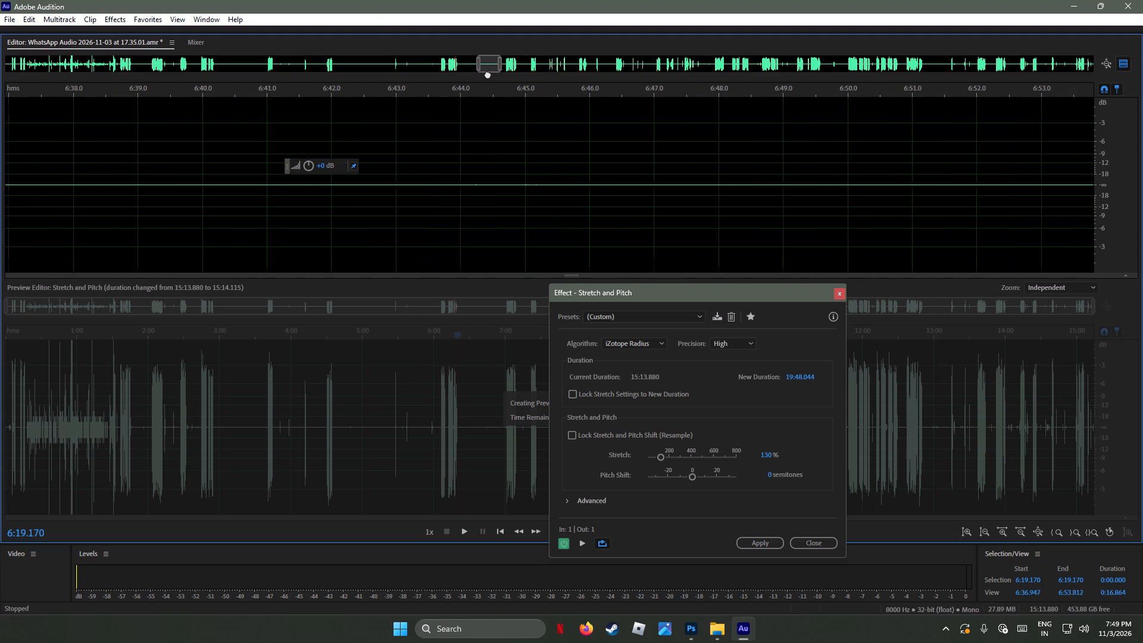
left_click_drag(488, 74, 505, 78)
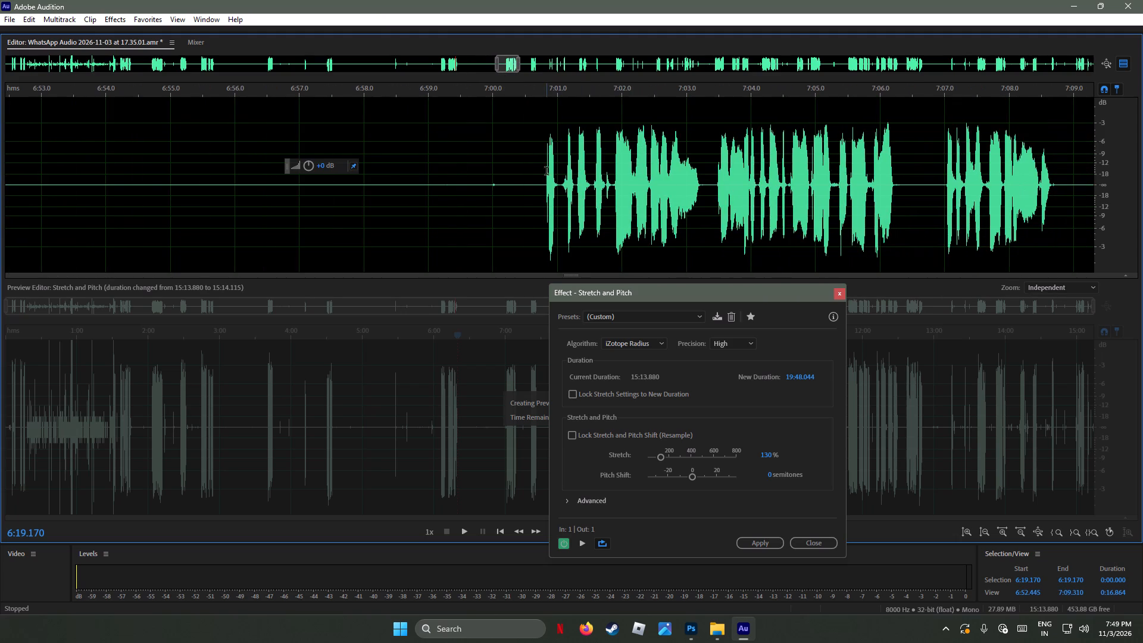
left_click_drag(540, 170, 1060, 229)
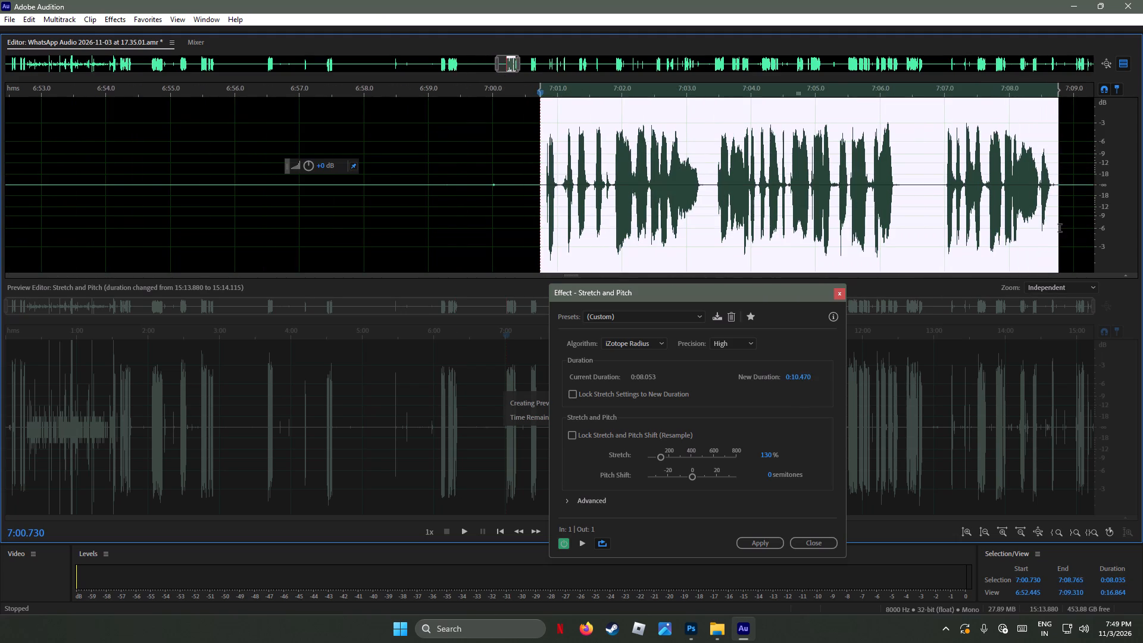
left_click_drag(1060, 229, 1057, 227)
left_click(580, 544)
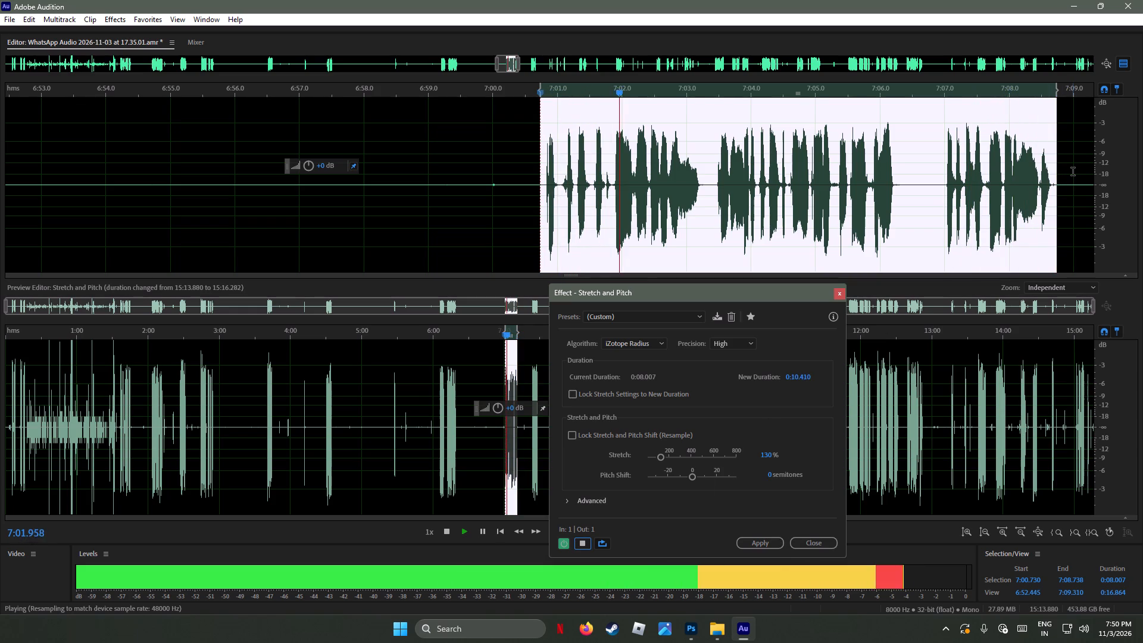
Preview the 130% stretch on the phrase from about 7:21.3 to 7:25.8.
left_click_drag(1073, 172, 876, 221)
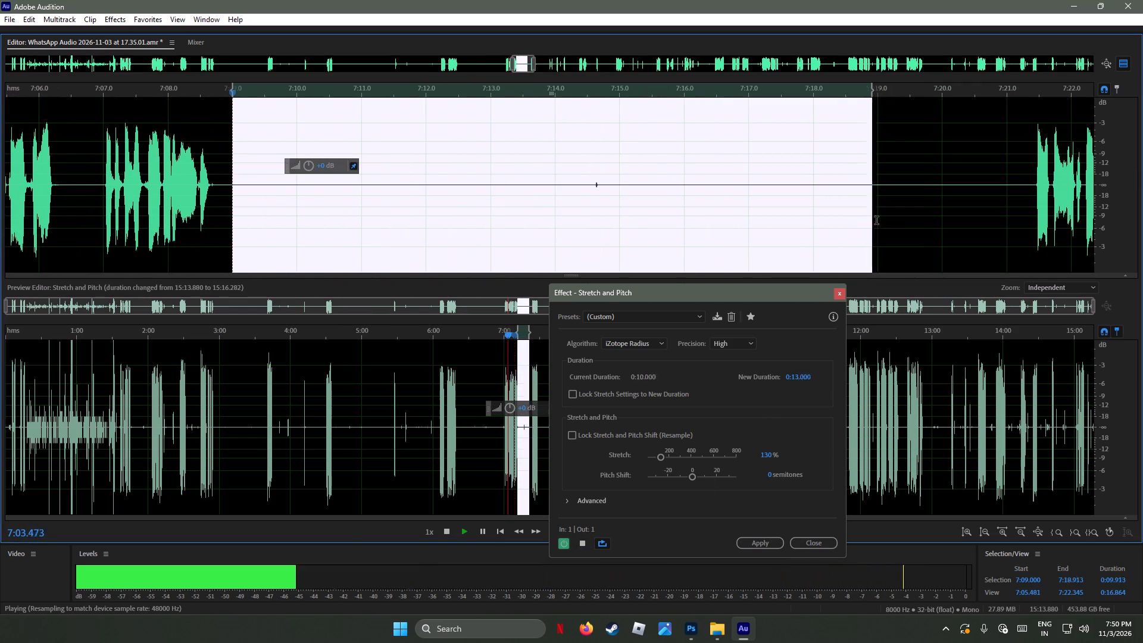
left_click_drag(876, 221, 944, 240)
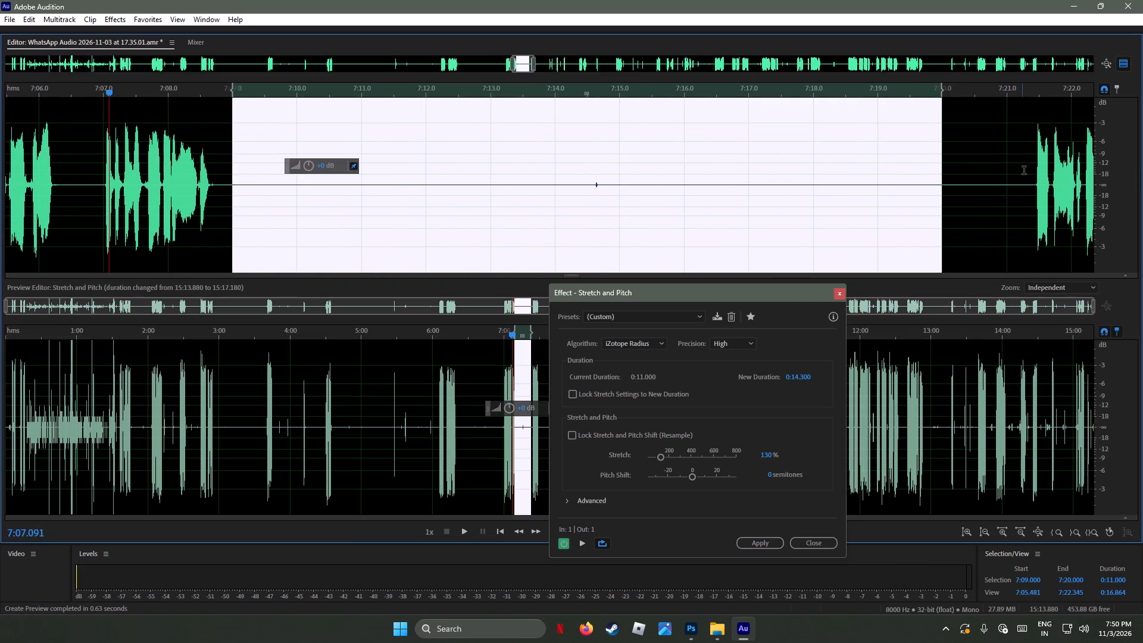
left_click_drag(1026, 165, 905, 211)
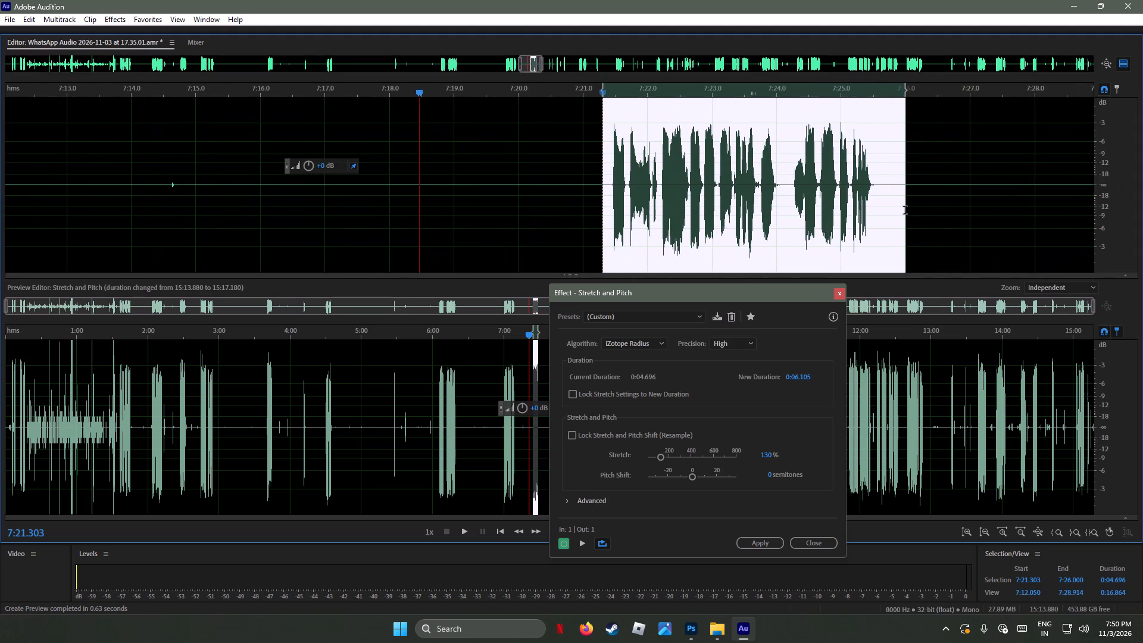
left_click_drag(905, 211, 895, 213)
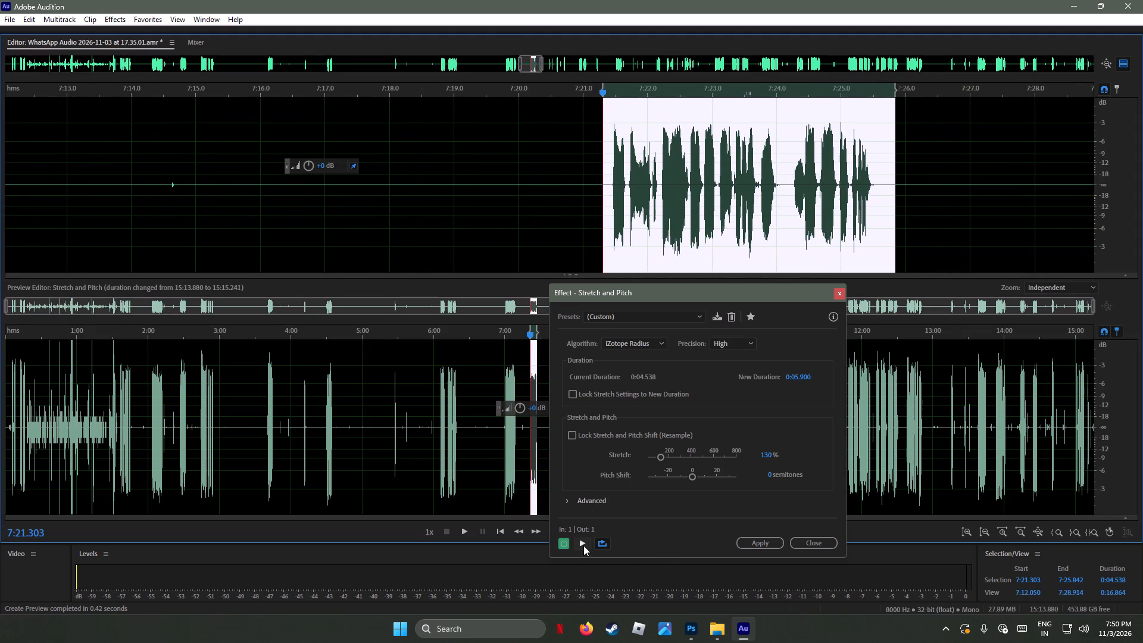
left_click(583, 543)
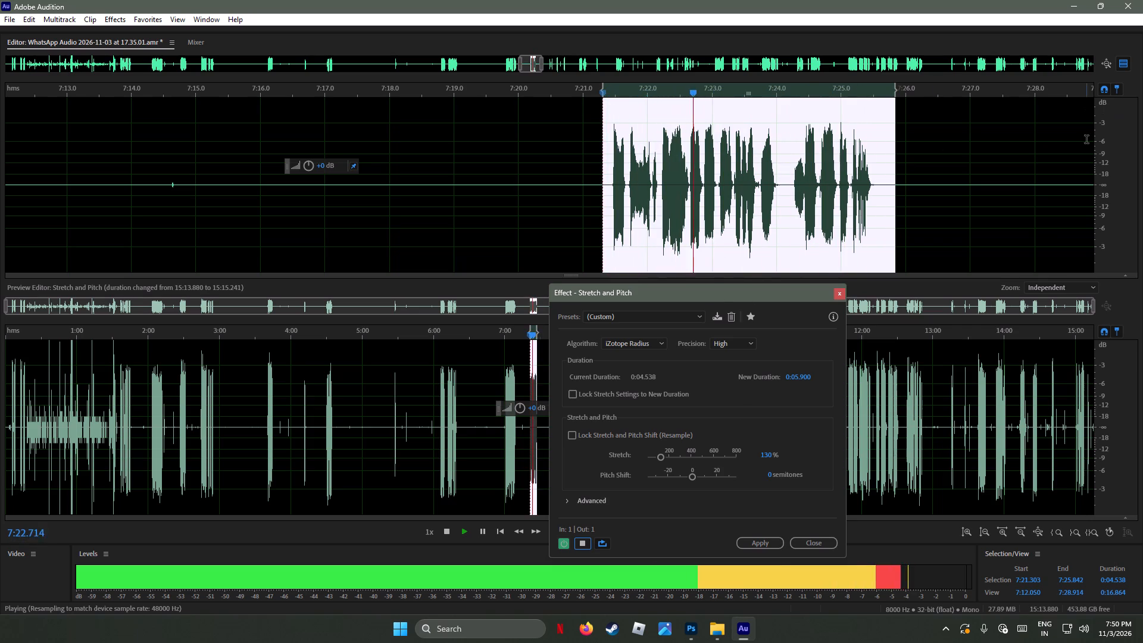
Preview the 130% stretch on the quieter passage from about 7:36.5 to 7:41.3.
left_click_drag(1058, 173, 835, 214)
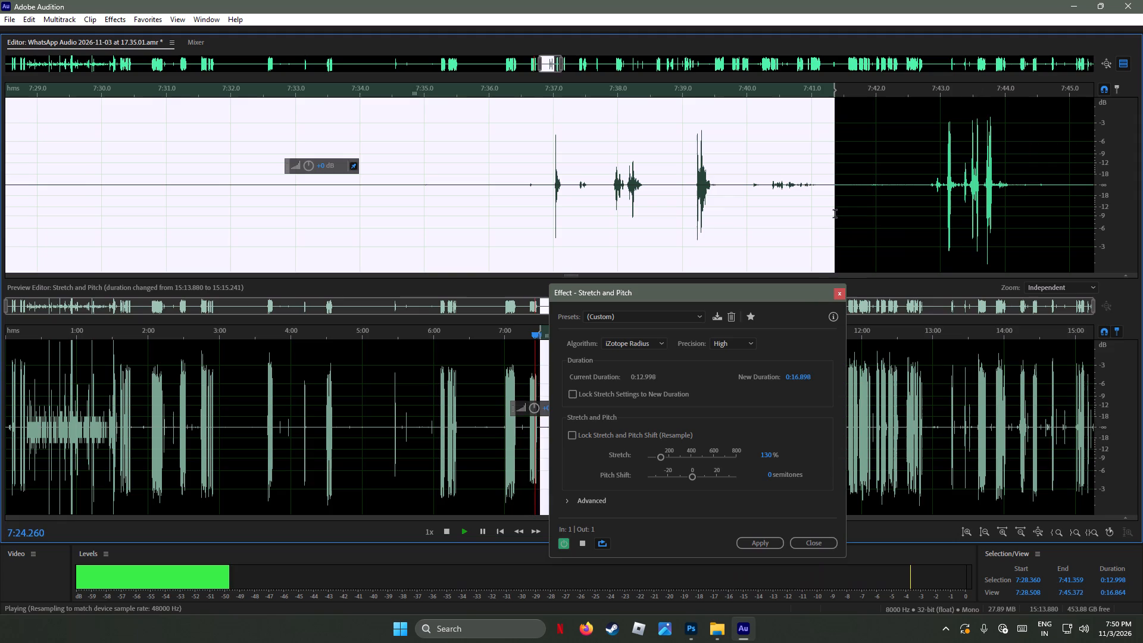
left_click_drag(835, 214, 828, 215)
left_click_drag(521, 171, 829, 194)
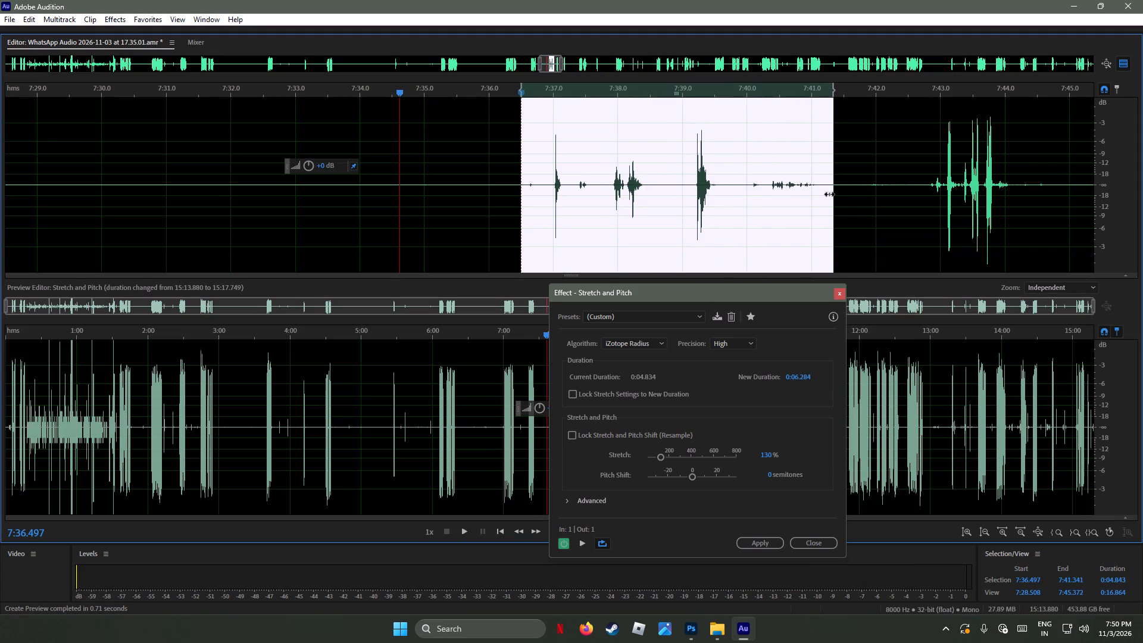
left_click_drag(829, 194, 833, 194)
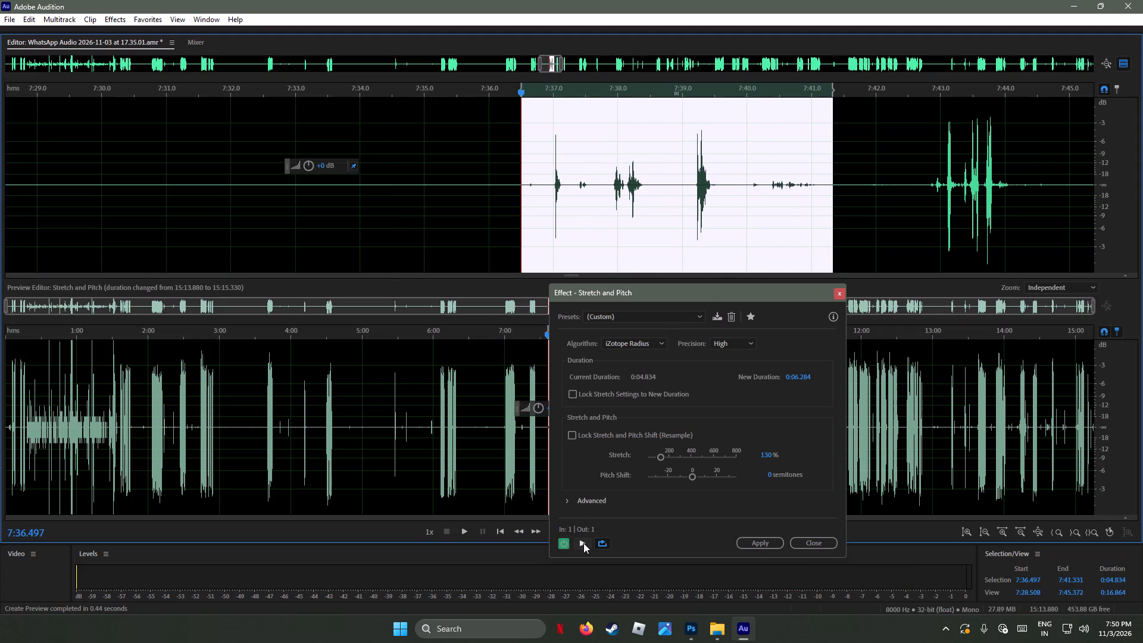
left_click(583, 543)
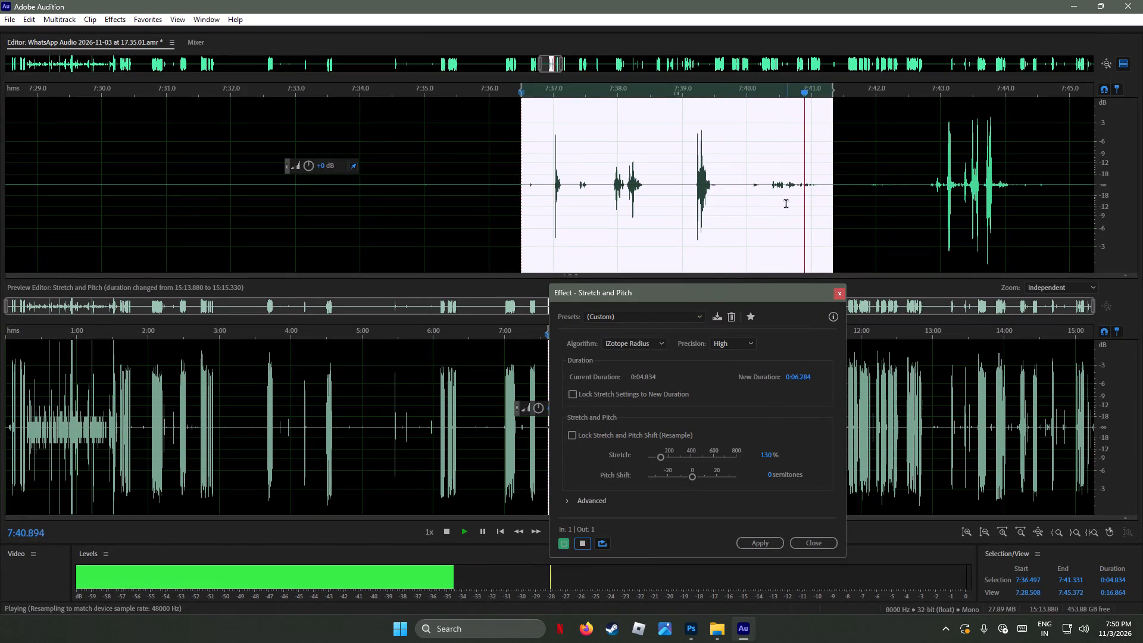
Preview the 130% stretch on the faint sound from about 7:40.3 to 7:41.1, reselect 7:40.0 to 7:41.3, and close the effect unapplied.
left_click_drag(767, 182, 818, 192)
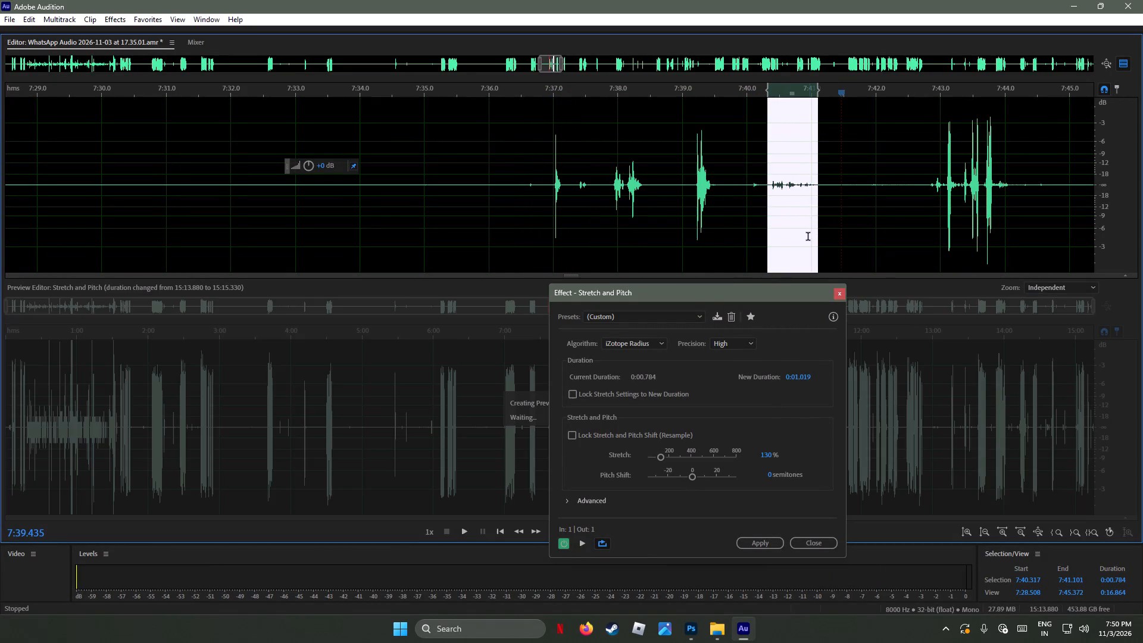
left_click(582, 547)
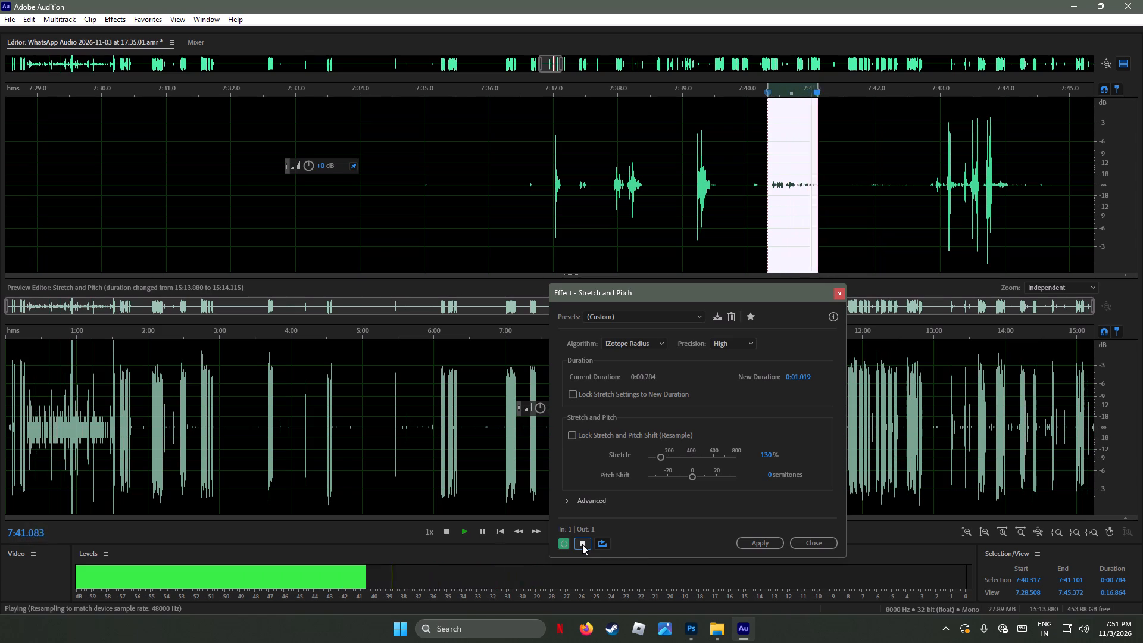
left_click(582, 544)
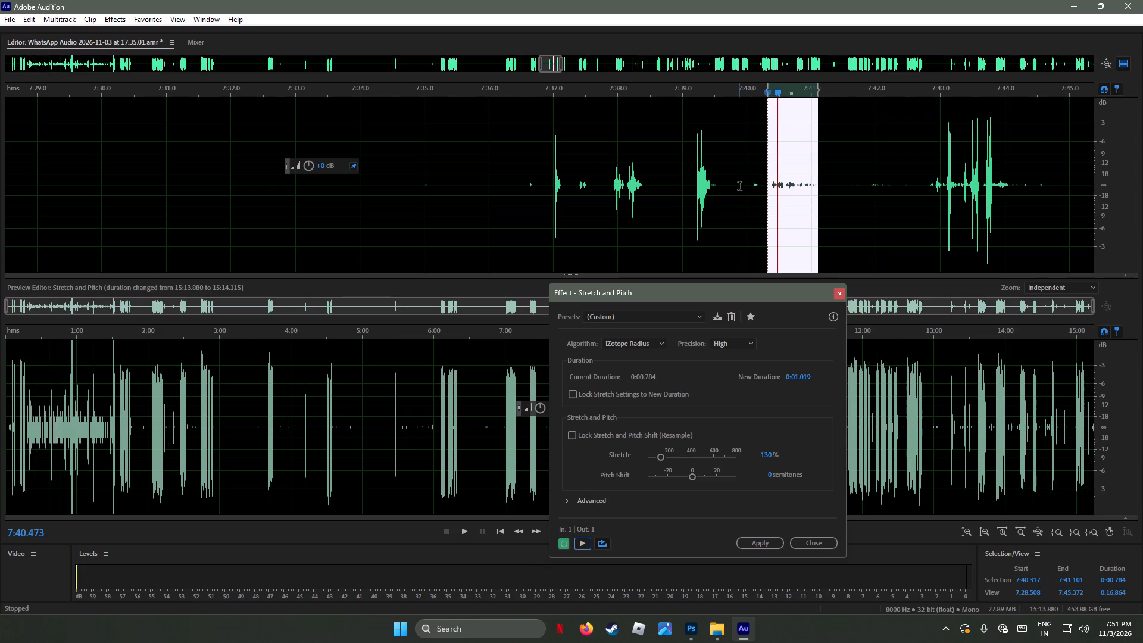
left_click_drag(744, 184, 830, 199)
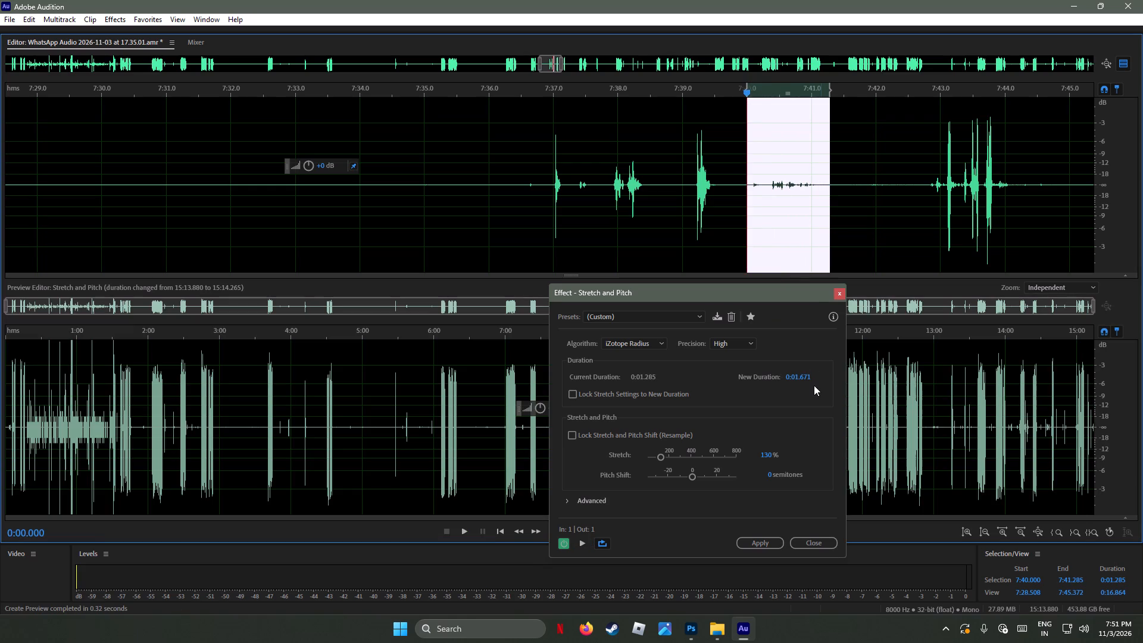
left_click(816, 545)
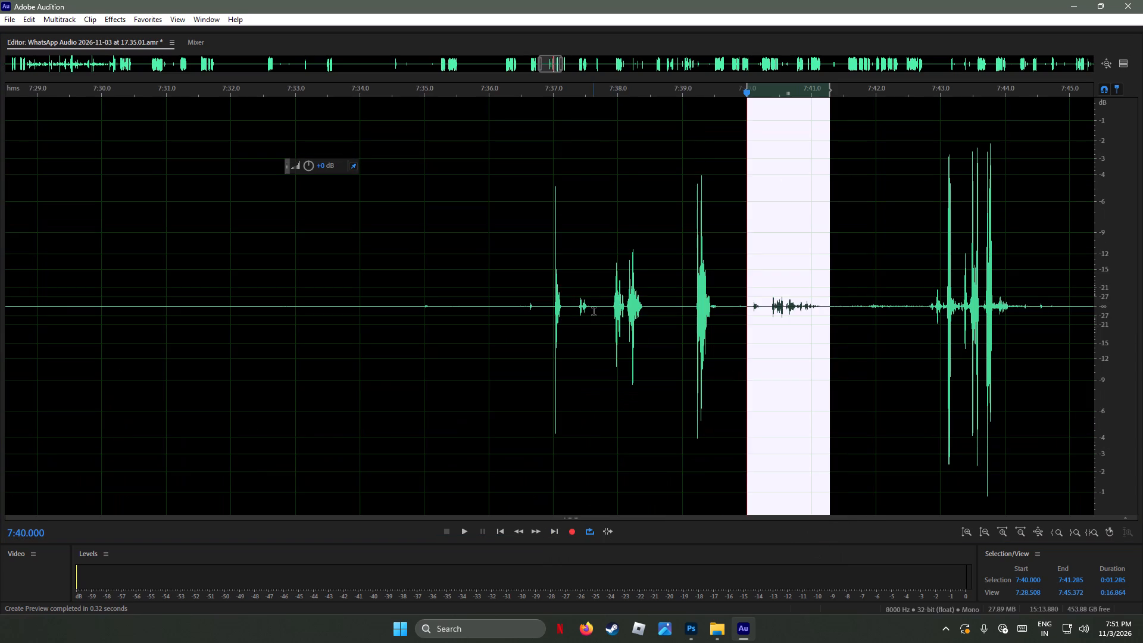
Select the entire recording and apply Stretch and Pitch to it at 130% stretch with 0 semitones of pitch shift.
key("ctrl+a")
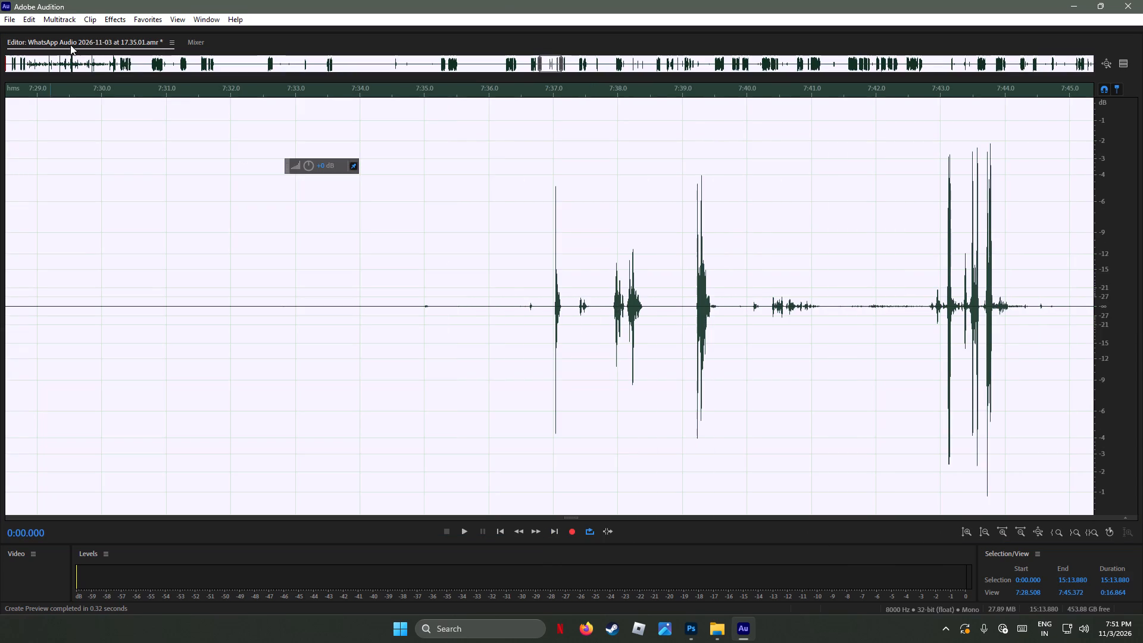
left_click(113, 18)
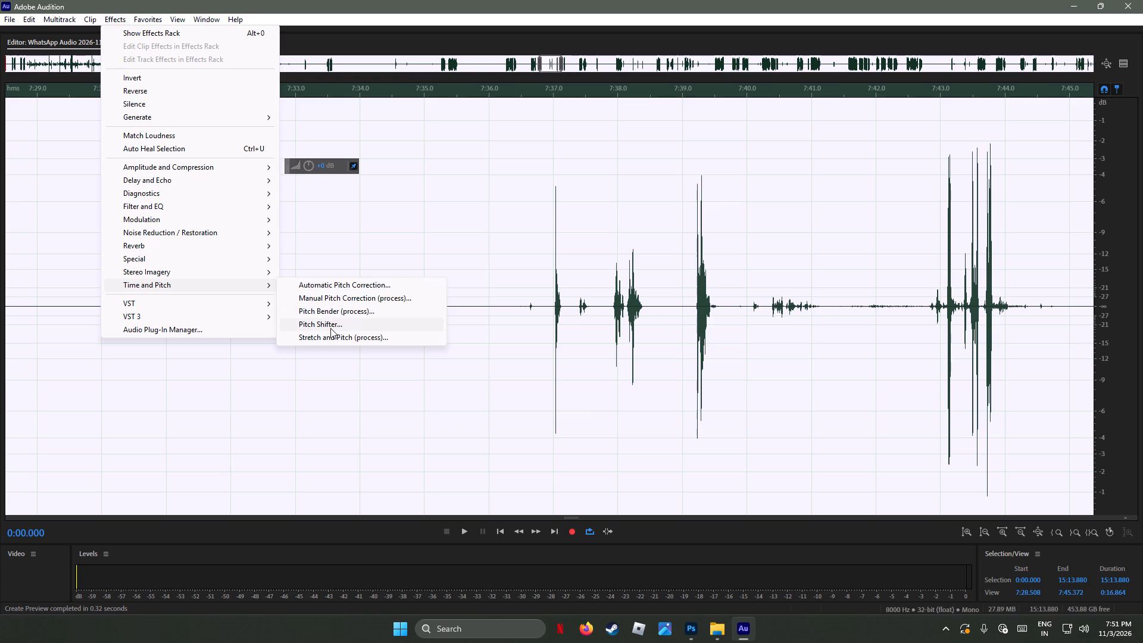
left_click(346, 338)
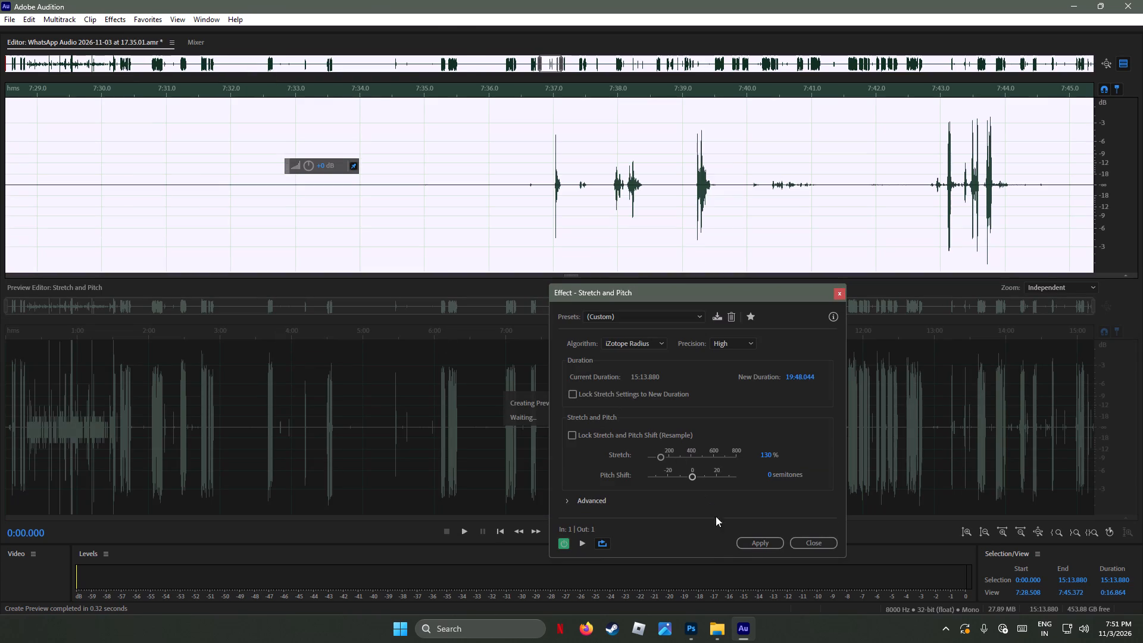
left_click(761, 541)
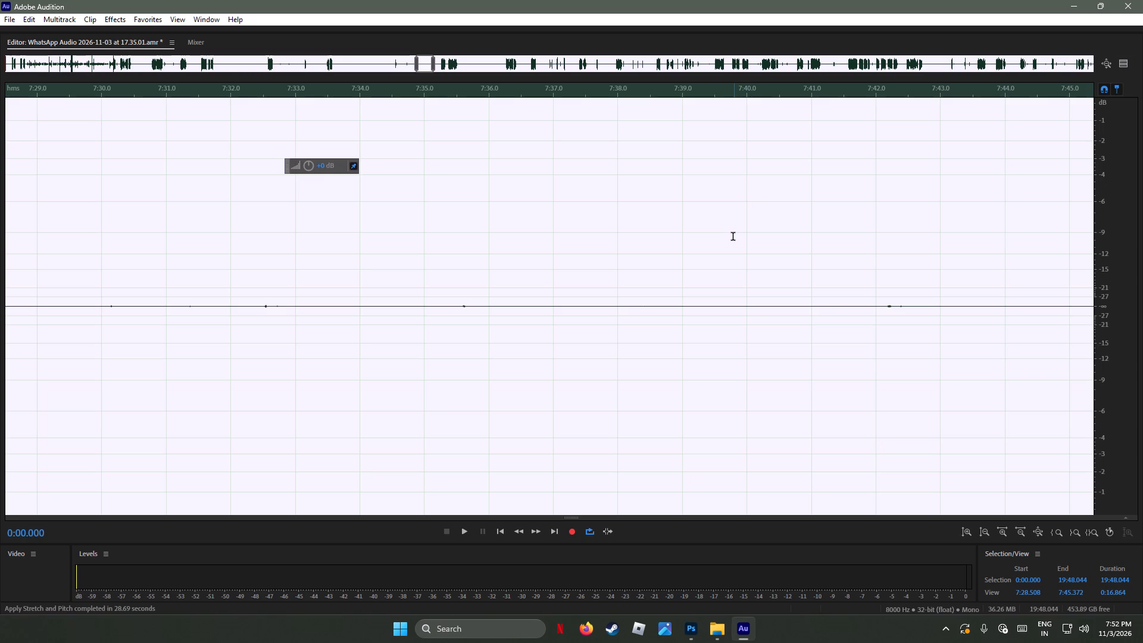
Play the stretched recording from about 7:50 to audition the phrase that starts near 7:56.
scroll(733, 237, "down", 13)
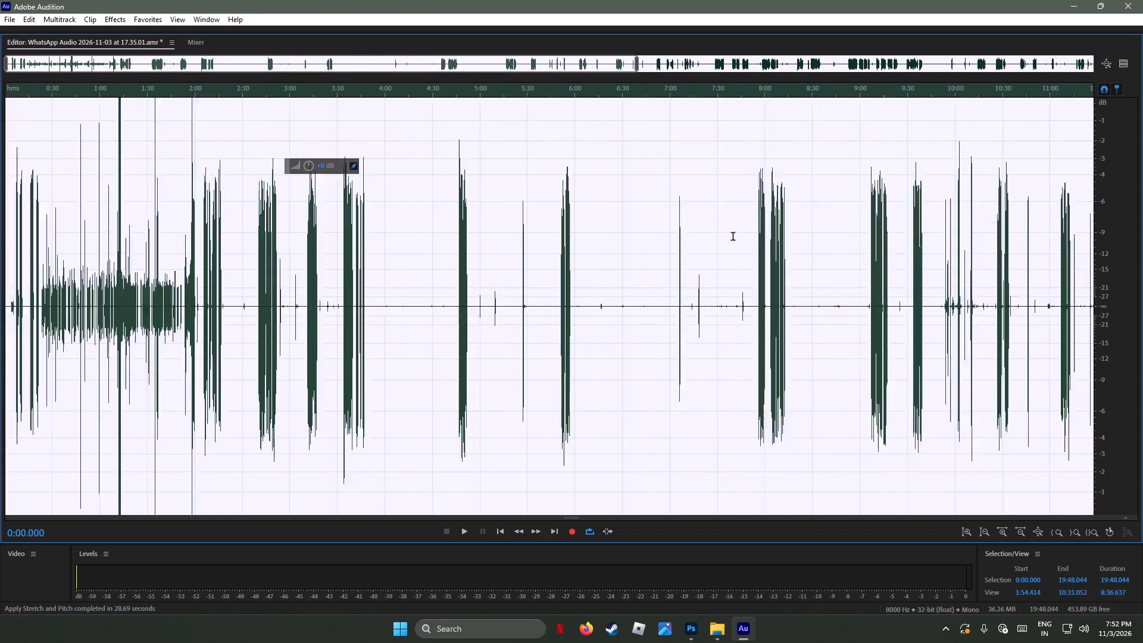
scroll(733, 237, "down", 1)
left_click(570, 241)
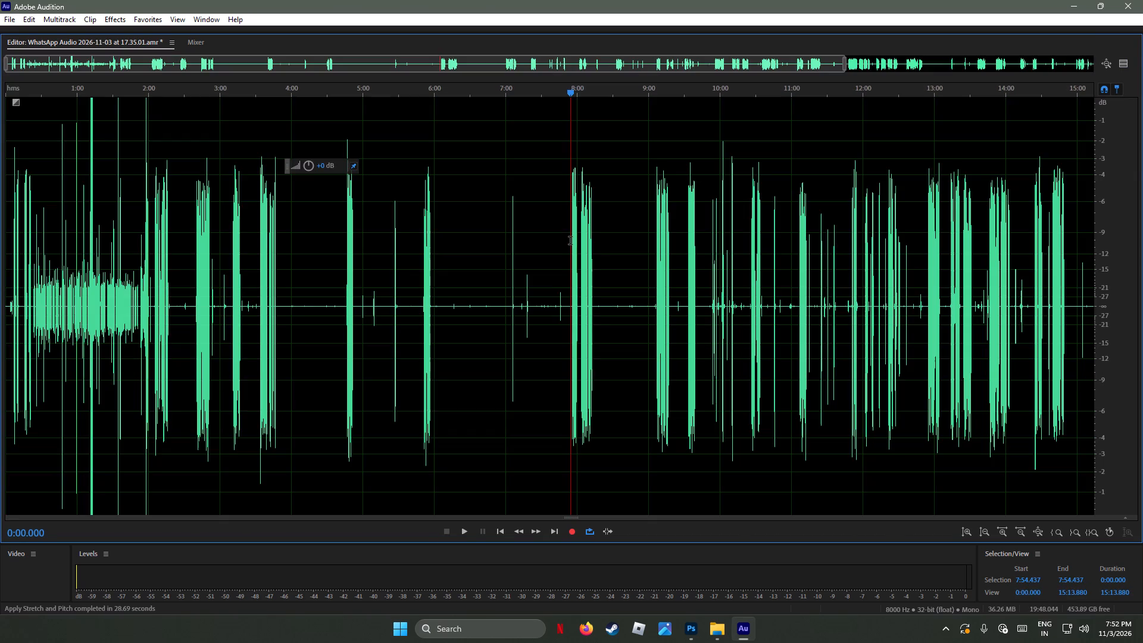
key("space")
key("space")
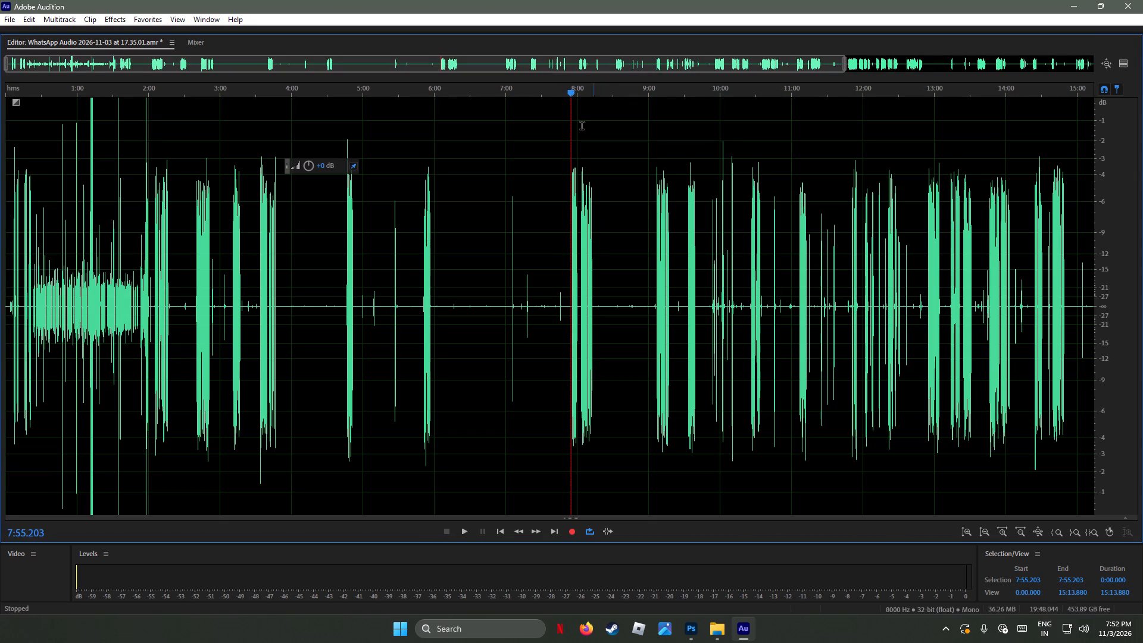
left_click_drag(573, 92, 567, 93)
key("space")
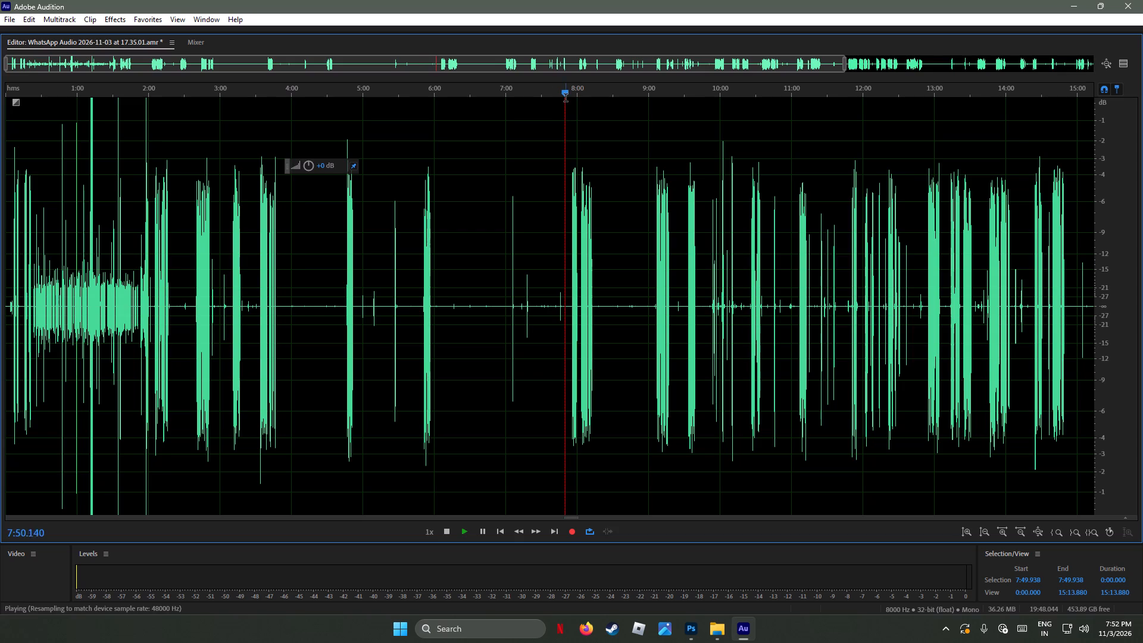
key("space")
key("space")
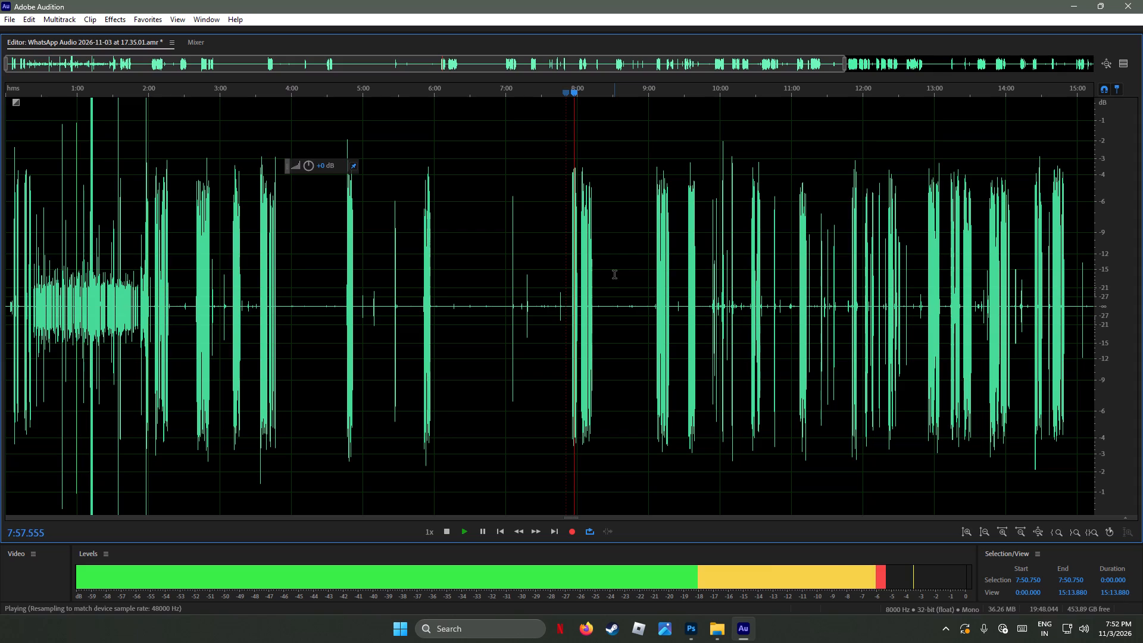
scroll(600, 308, "up", 6)
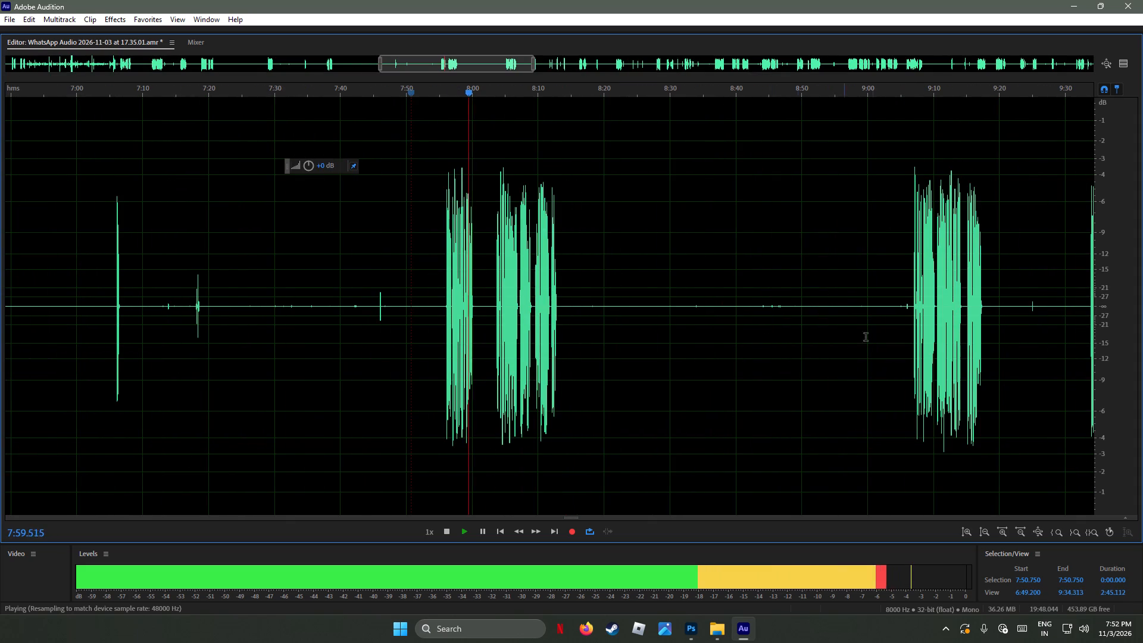
Audition the stretched passages by playing from about 9:07, from about 9:32, and from about 9:53.
left_click(916, 95)
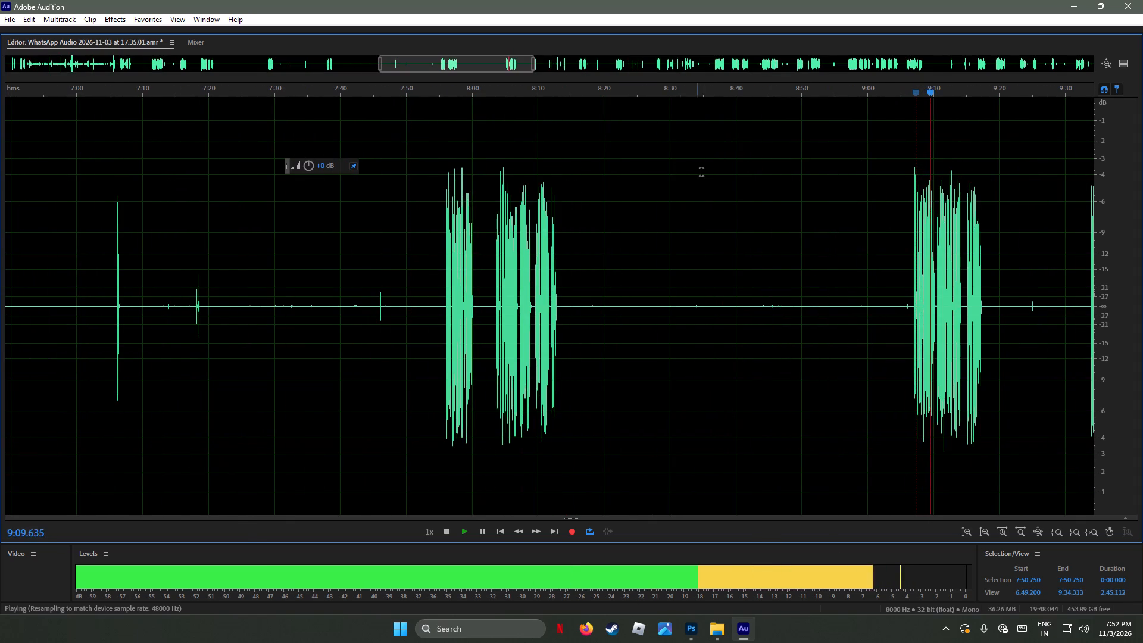
left_click_drag(485, 67, 529, 76)
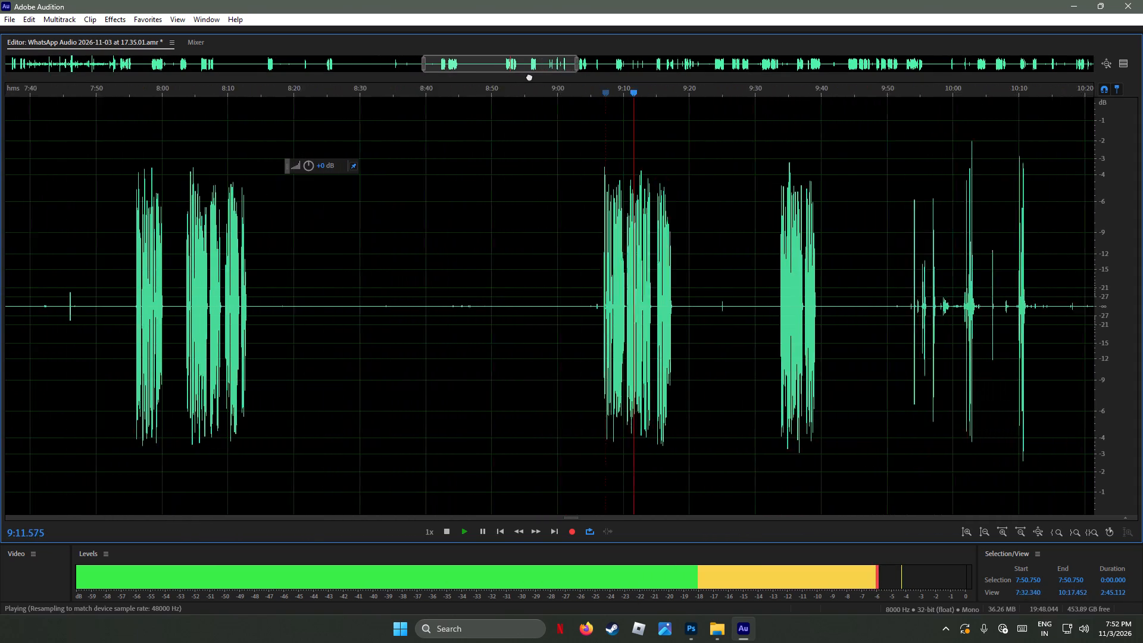
left_click_drag(529, 76, 552, 85)
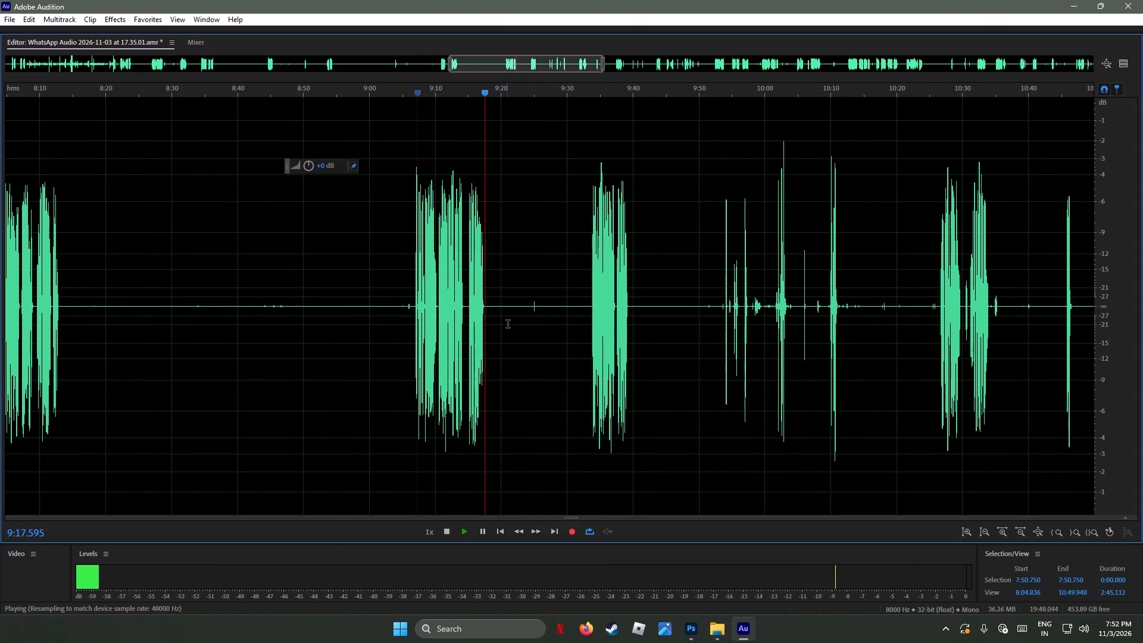
left_click(579, 92)
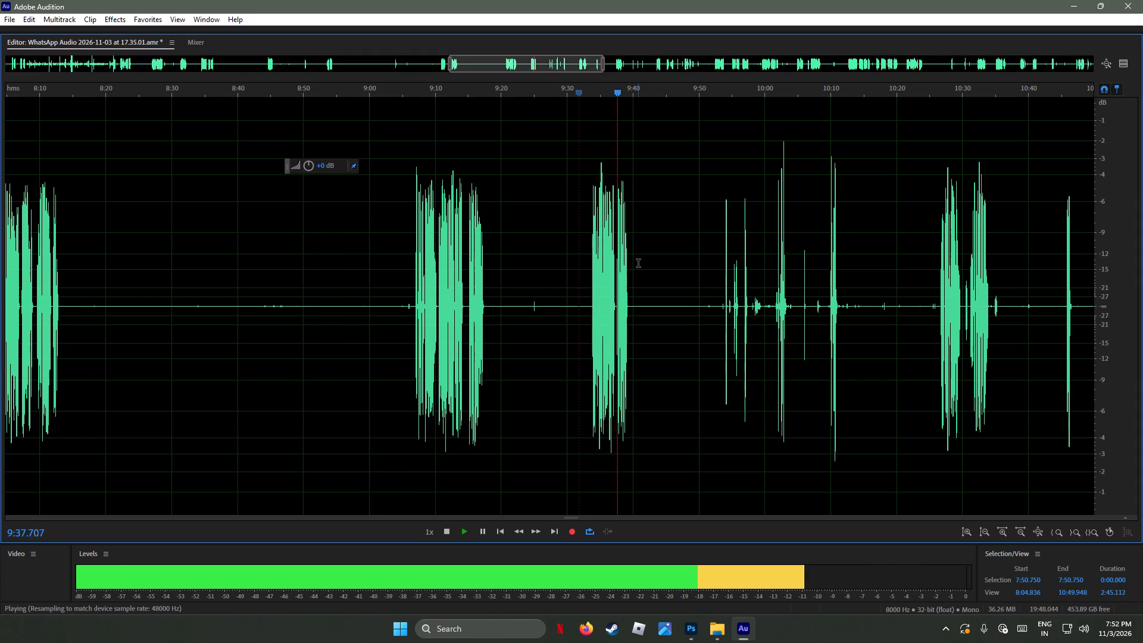
left_click(722, 95)
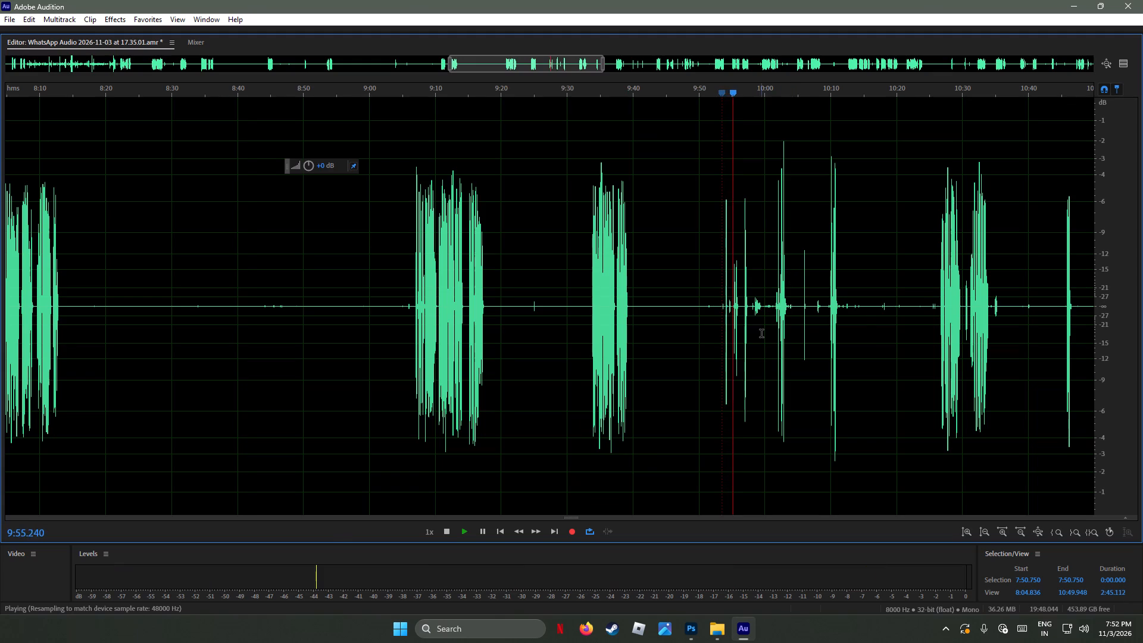
Select the faint passage from about 9:57.8 to 10:01.5 and stop the playback.
scroll(766, 323, "up", 6)
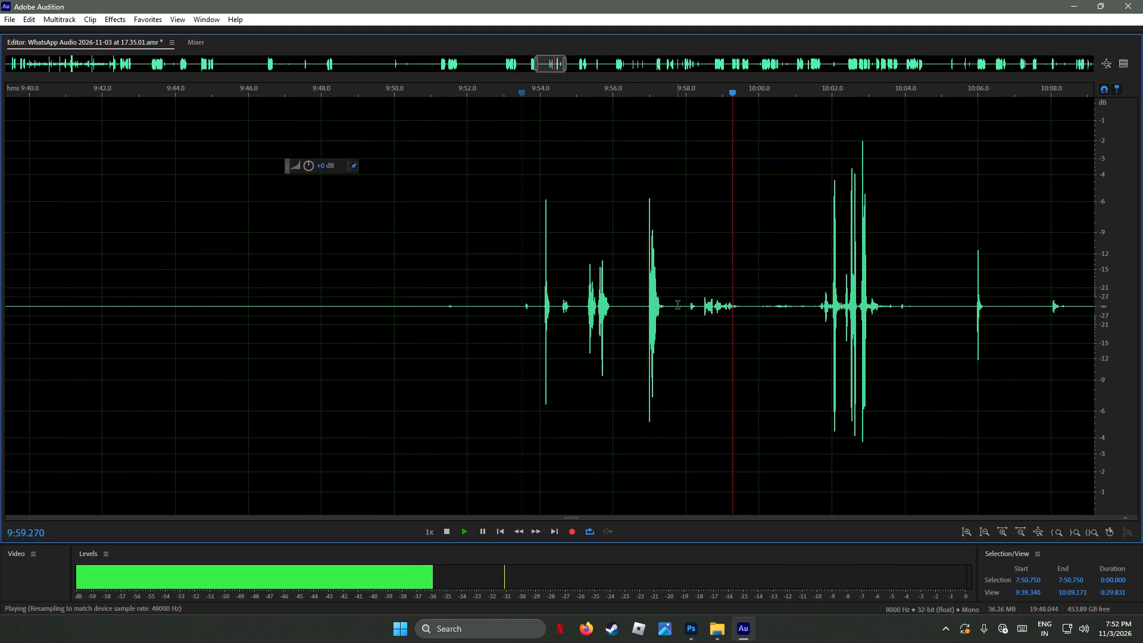
left_click_drag(680, 305, 699, 305)
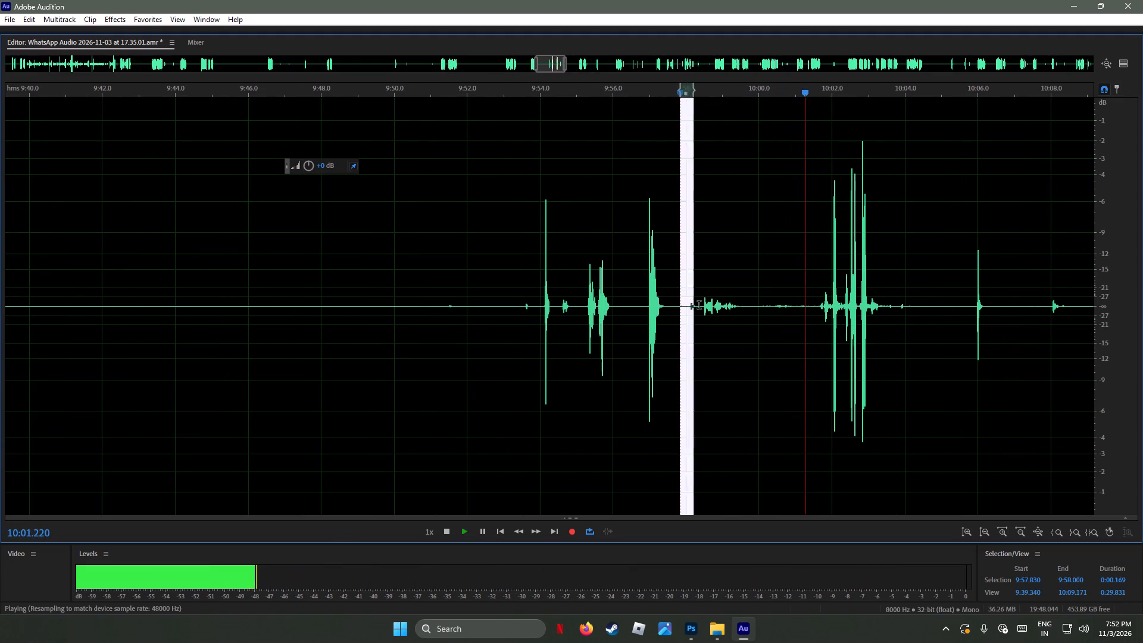
left_click_drag(699, 305, 793, 321)
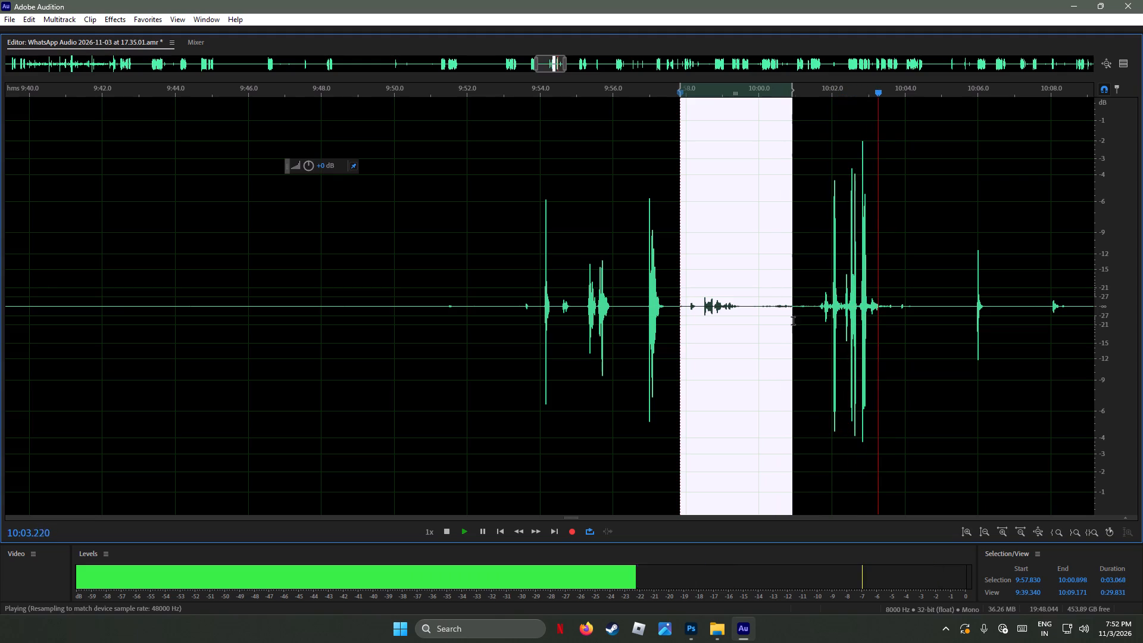
left_click_drag(793, 321, 815, 326)
key("space")
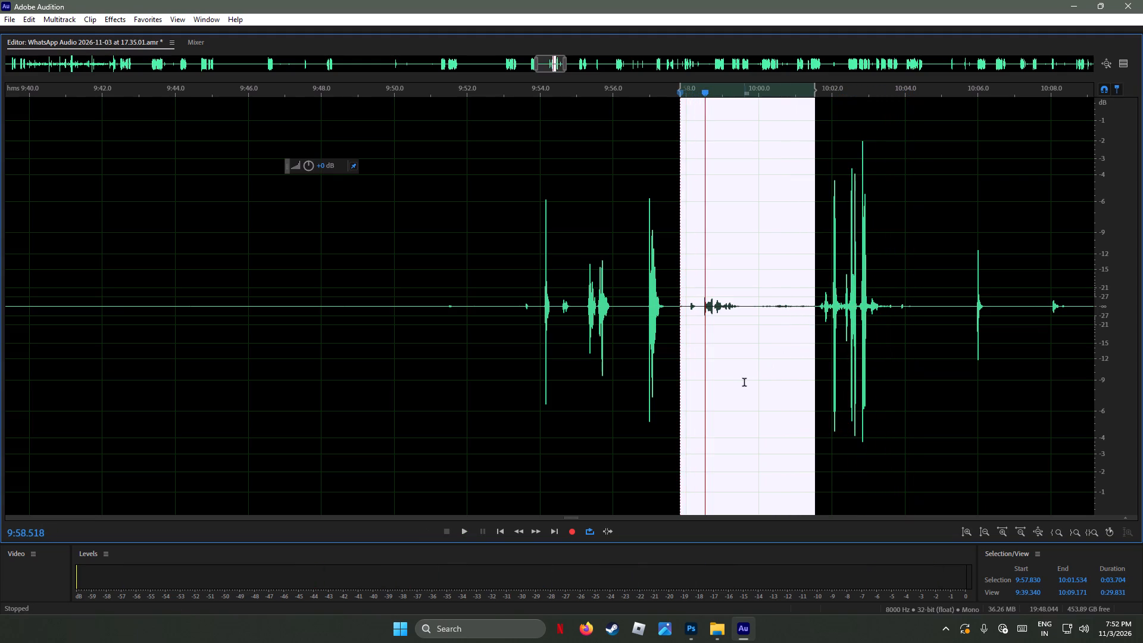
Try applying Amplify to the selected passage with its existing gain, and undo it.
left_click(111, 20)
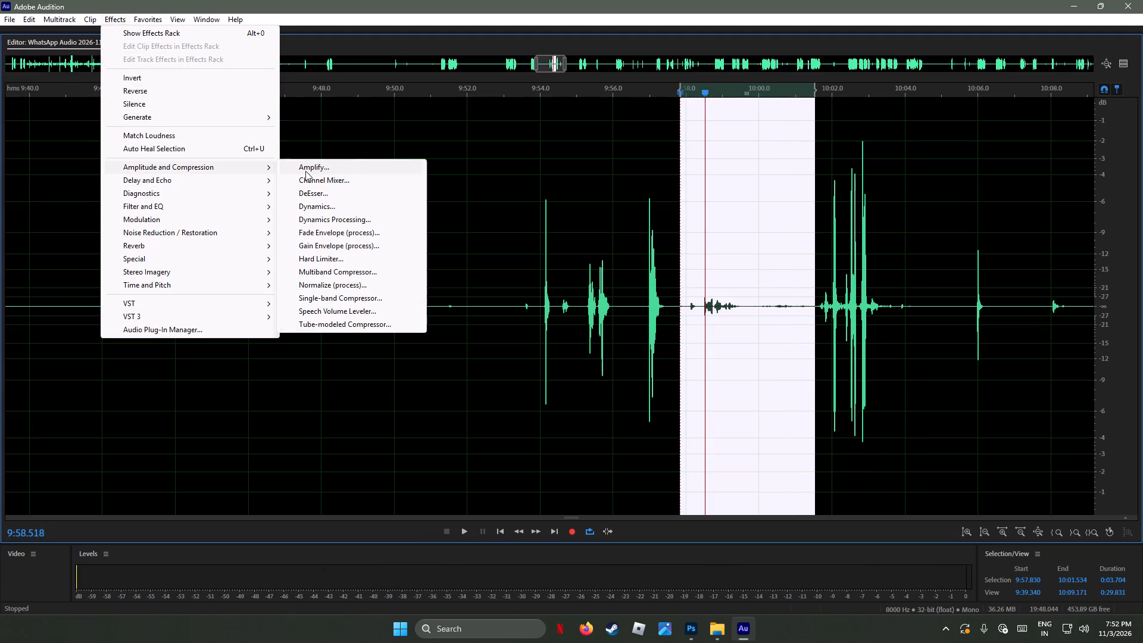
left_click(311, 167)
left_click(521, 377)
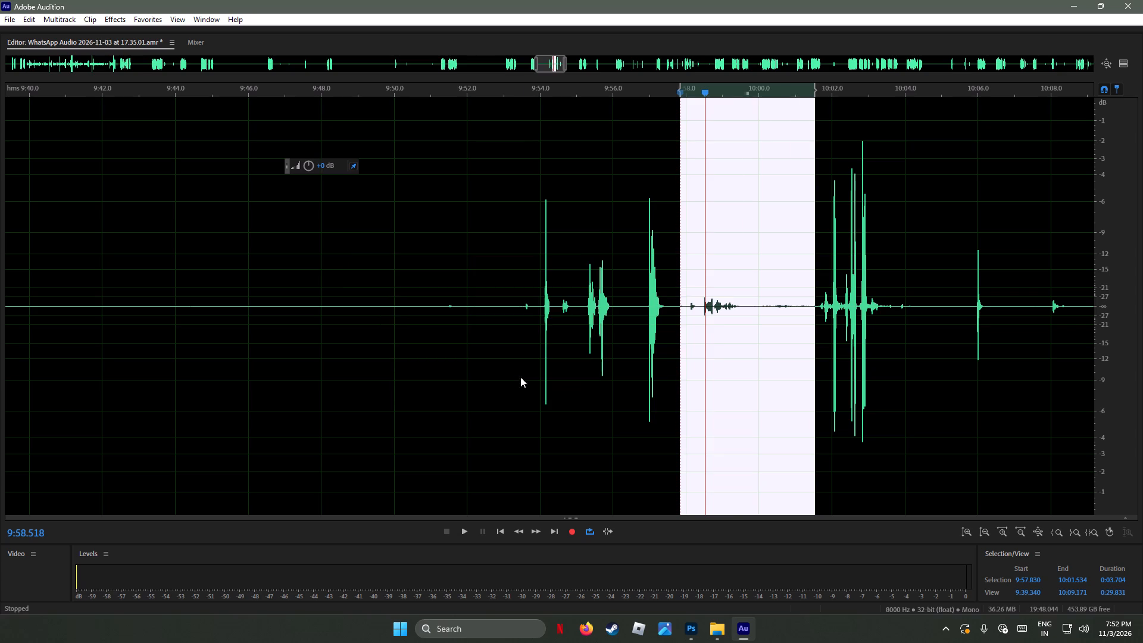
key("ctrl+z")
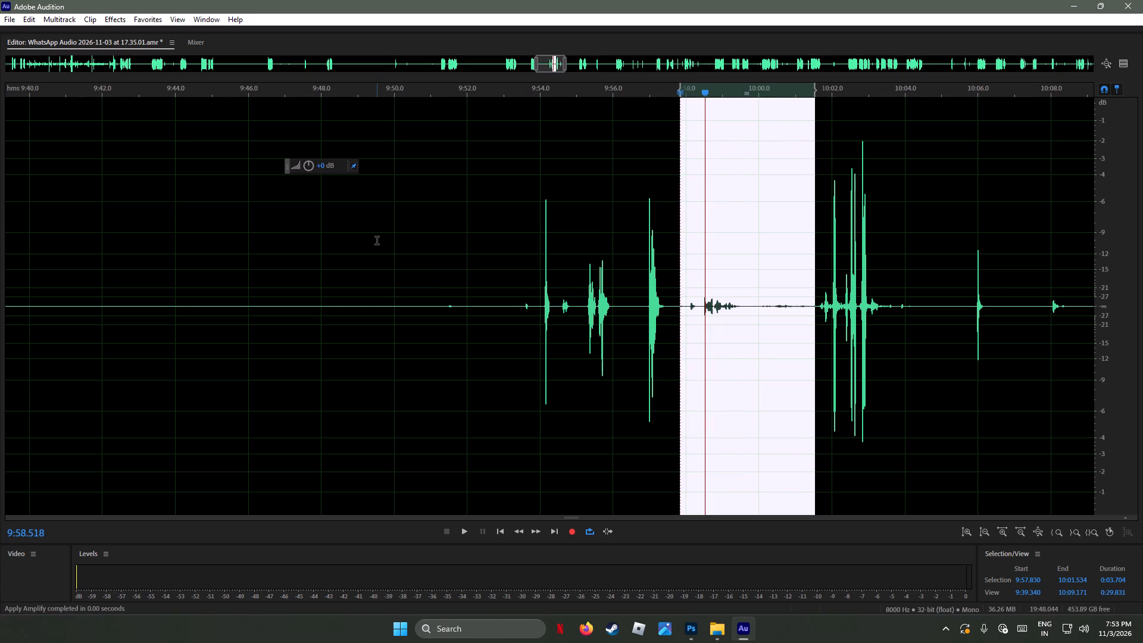
Apply Amplify with a gain of 12 dB to the selected passage from about 9:57.8 to 10:01.5.
left_click(112, 15)
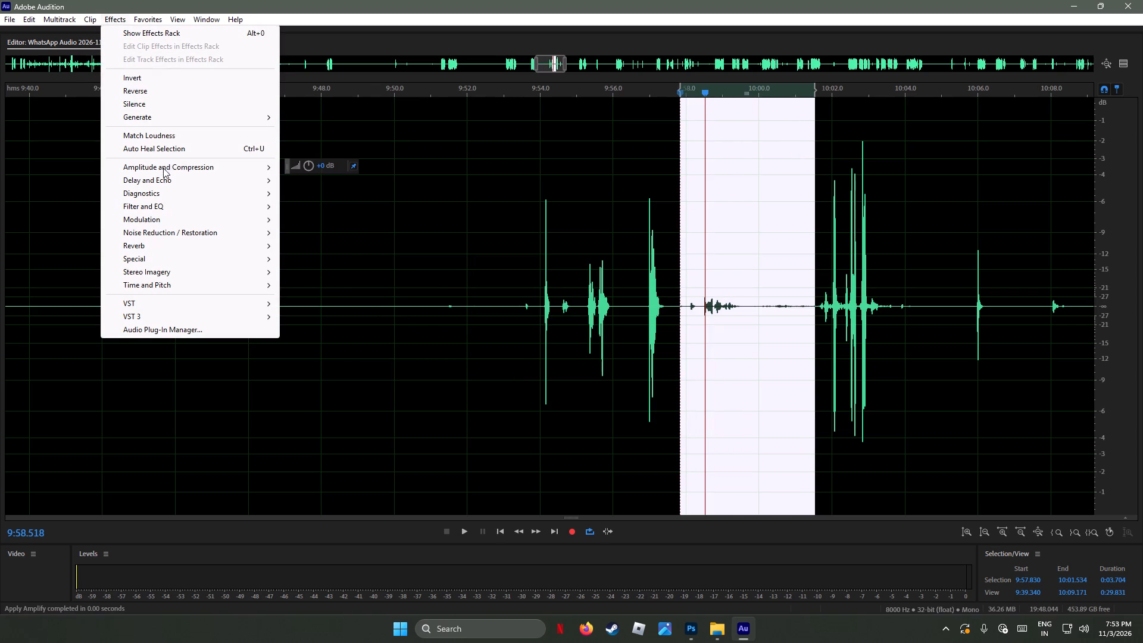
left_click(301, 168)
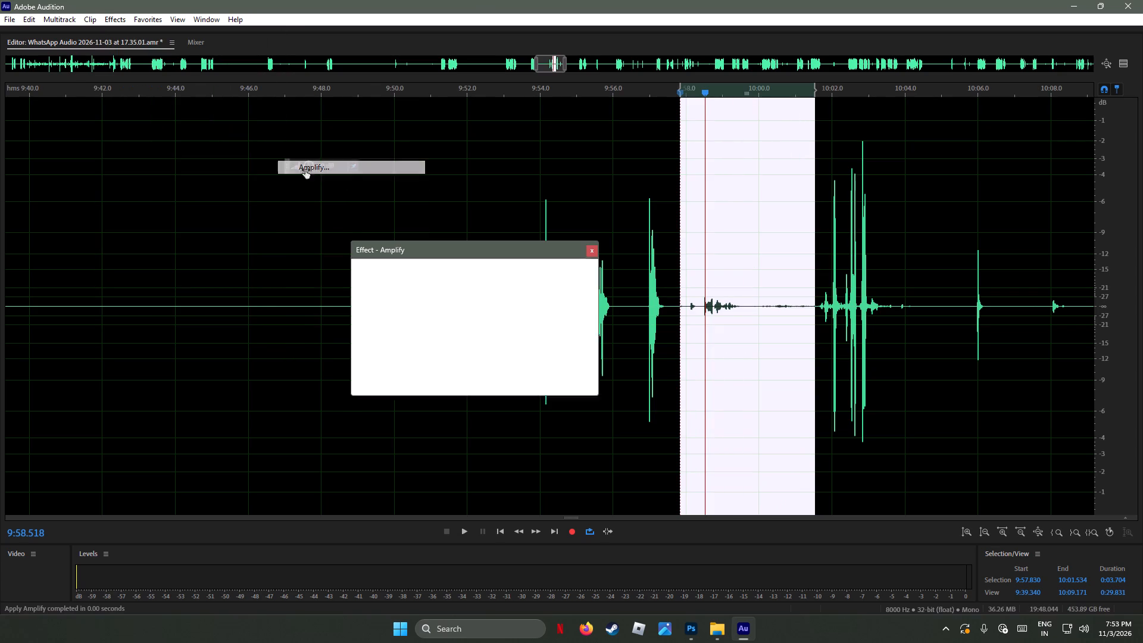
left_click_drag(480, 316, 467, 317)
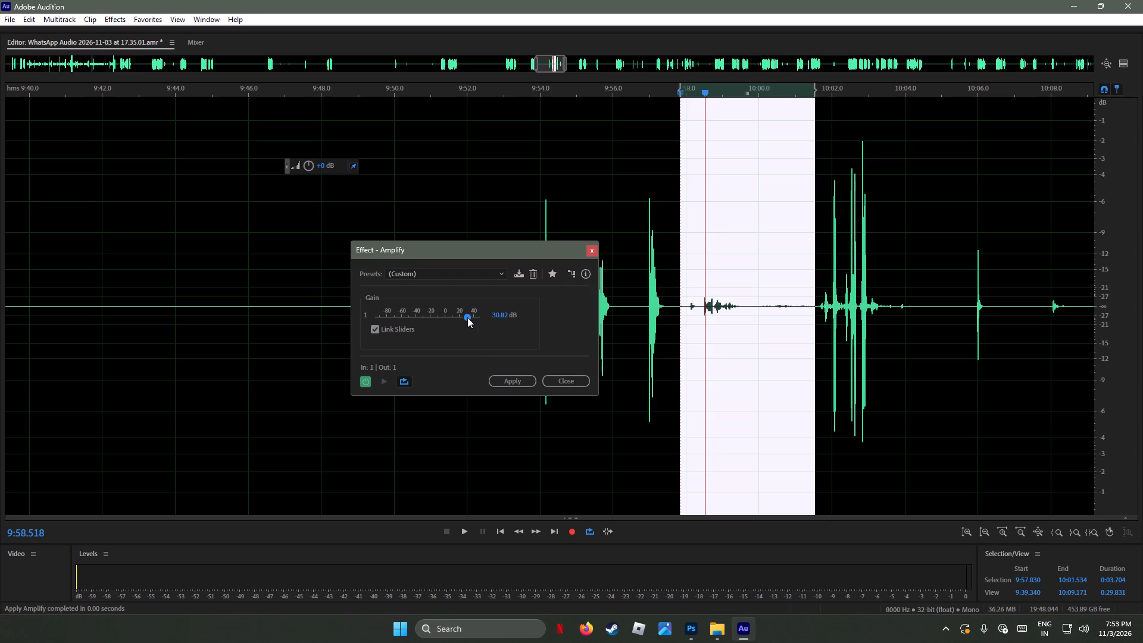
left_click_drag(467, 317, 453, 316)
left_click_drag(453, 316, 454, 316)
left_click(524, 382)
Audition the amplified passage, narrowing the loop to the speech from about 9:58.5 to 9:59.8.
key("space")
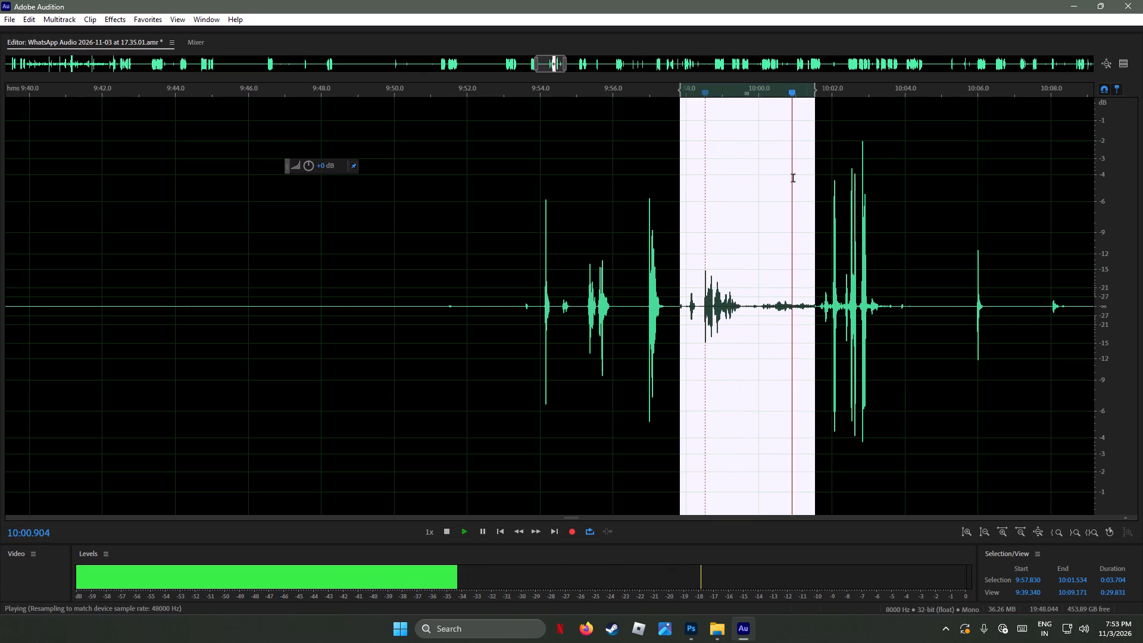
left_click_drag(751, 307, 705, 319)
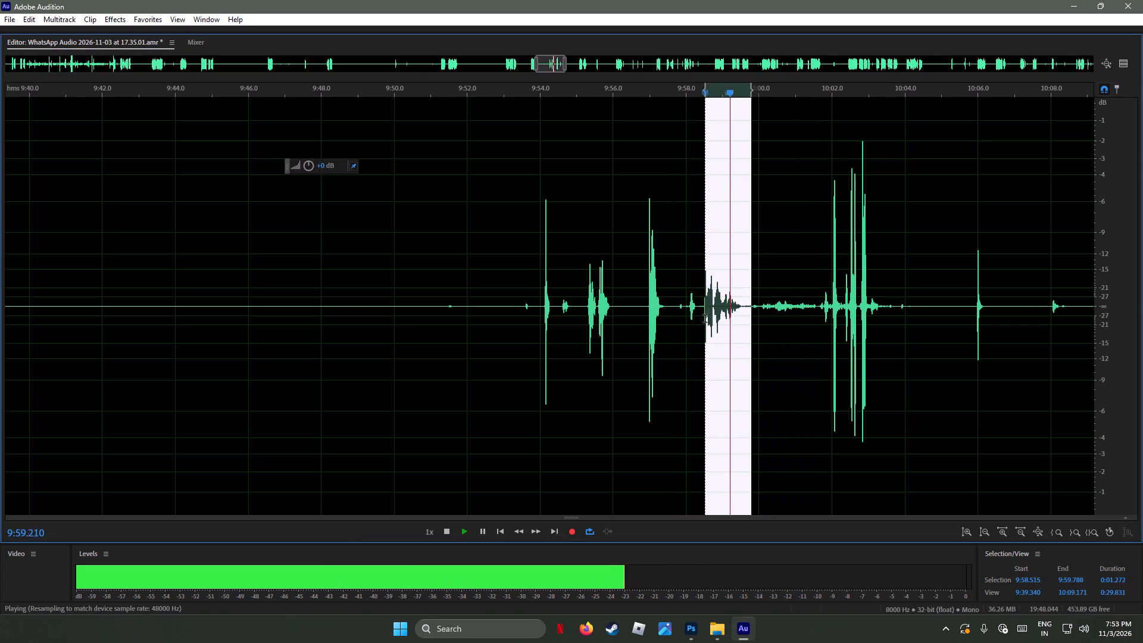
left_click_drag(705, 319, 700, 320)
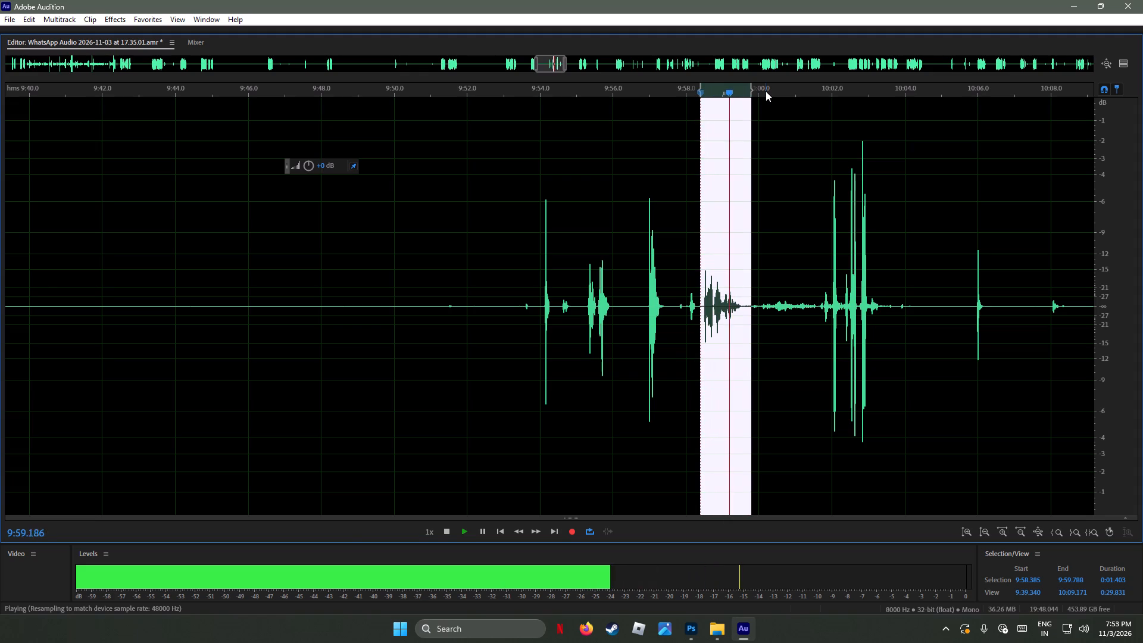
Replay the looped speech, clear its selection and play the recording onward from 10:00.0.
left_click(766, 91)
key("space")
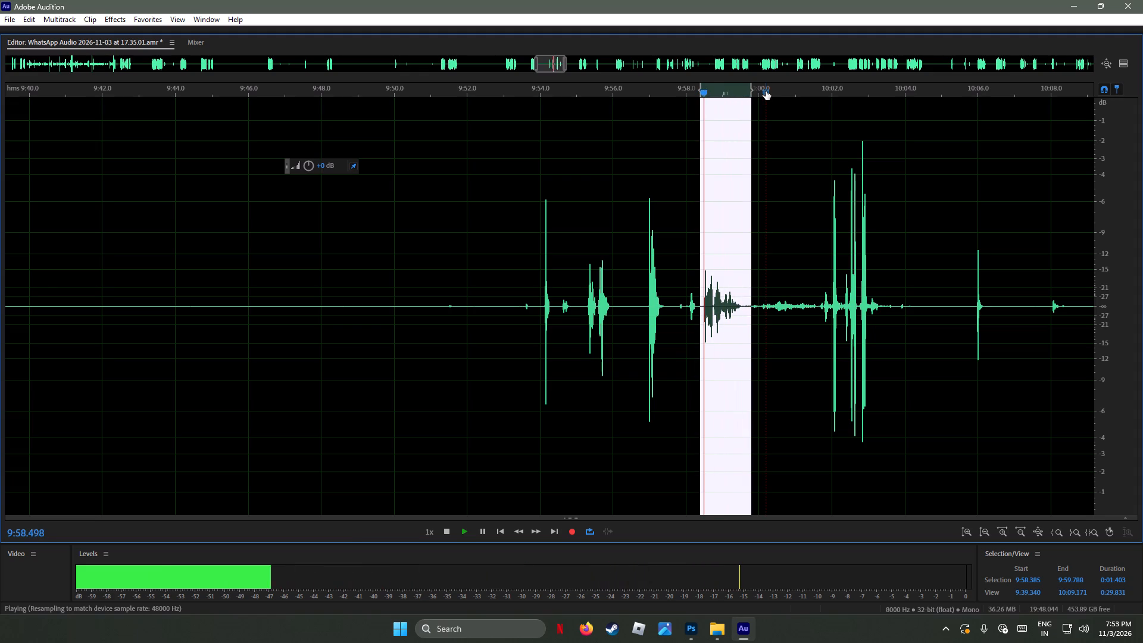
left_click(766, 91)
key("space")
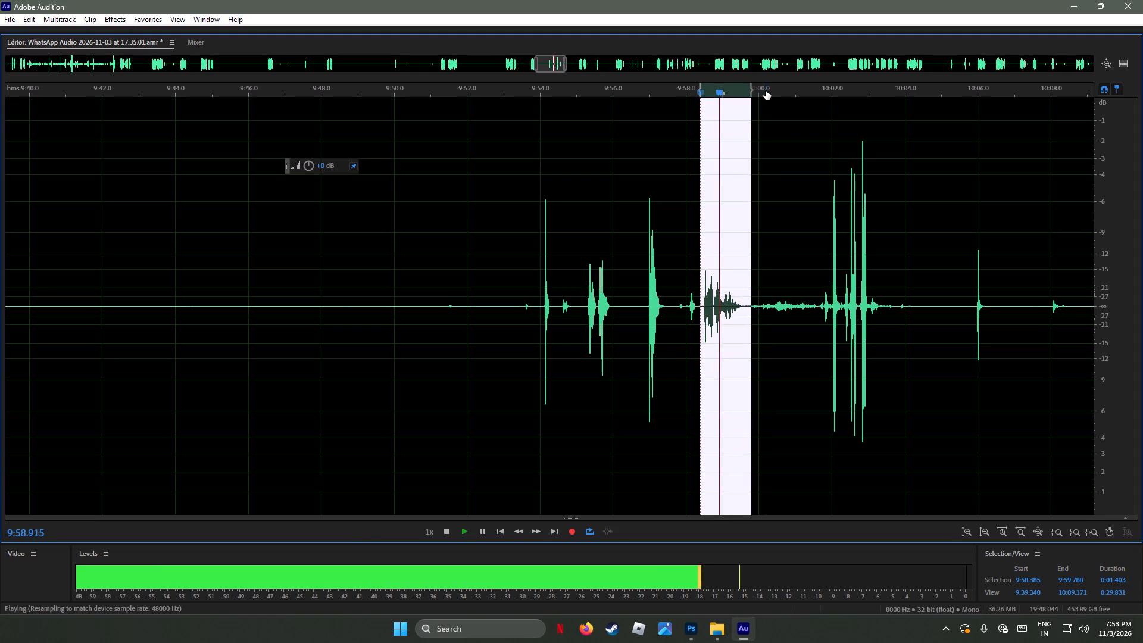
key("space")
left_click(763, 96)
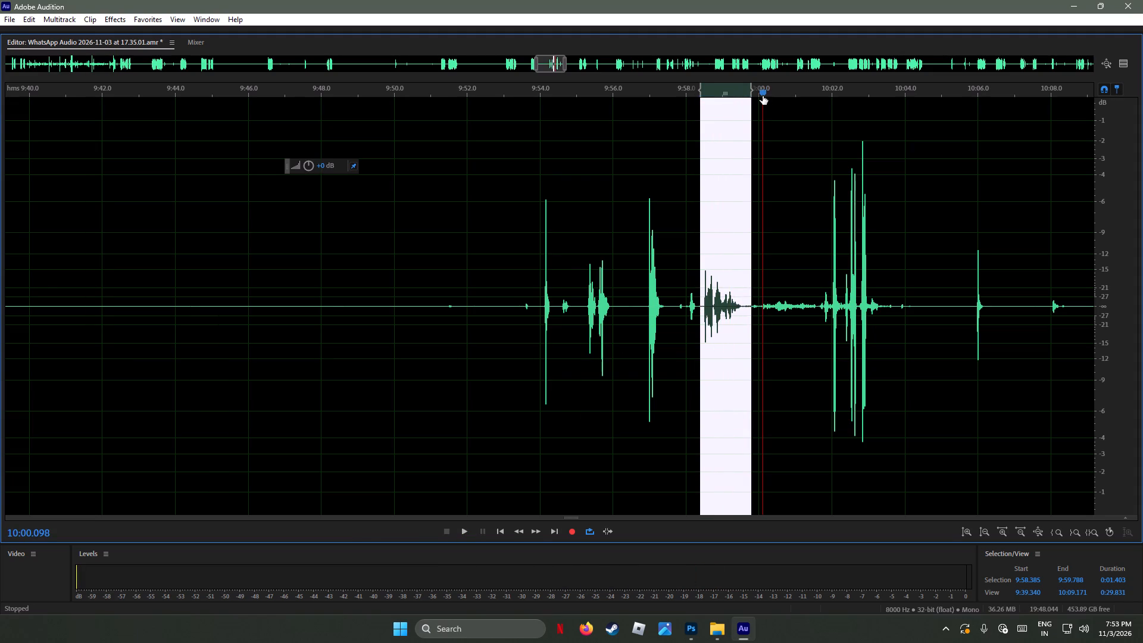
left_click(759, 156)
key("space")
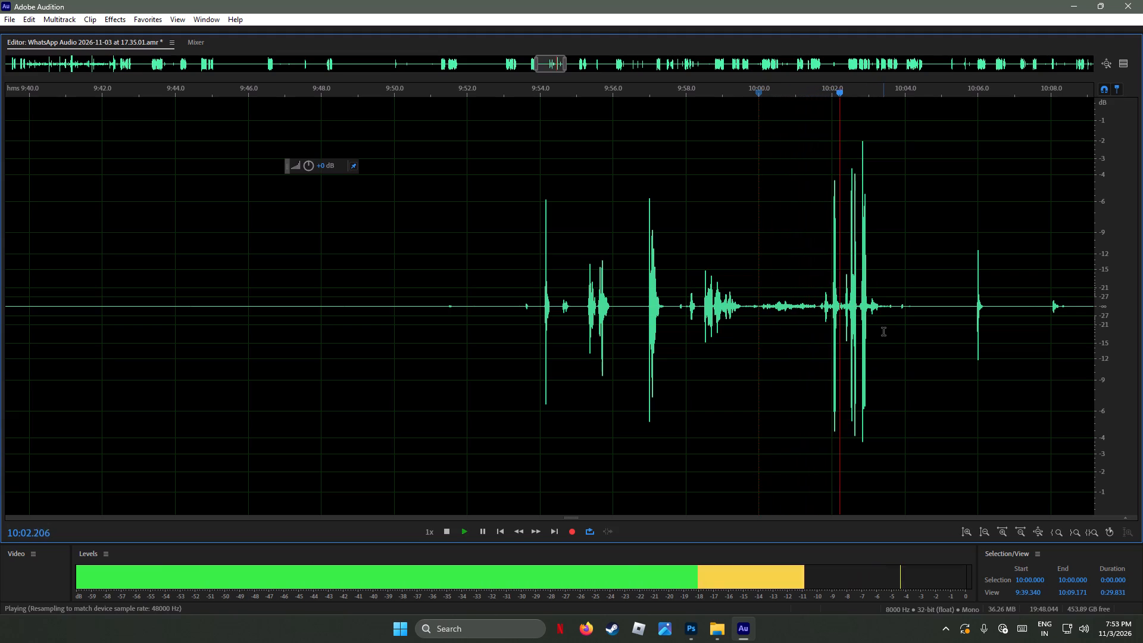
Audition the cluster of loud bursts after 10:00, adjusting the loop to span about 10:01.5 to 10:03.7.
left_click_drag(917, 308, 811, 319)
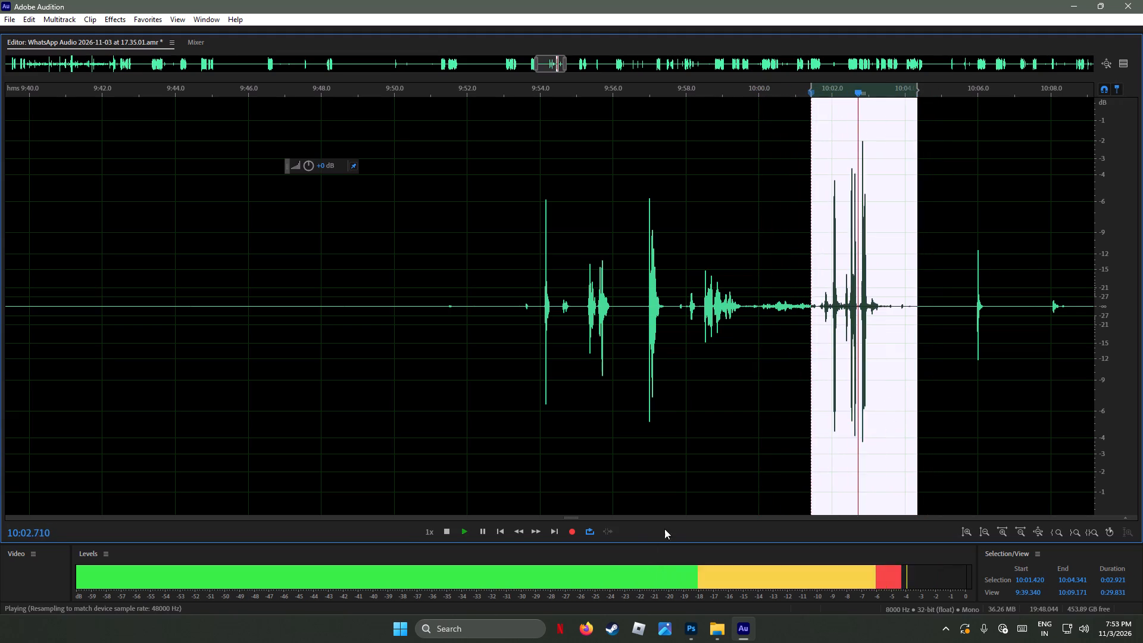
left_click_drag(894, 299, 826, 319)
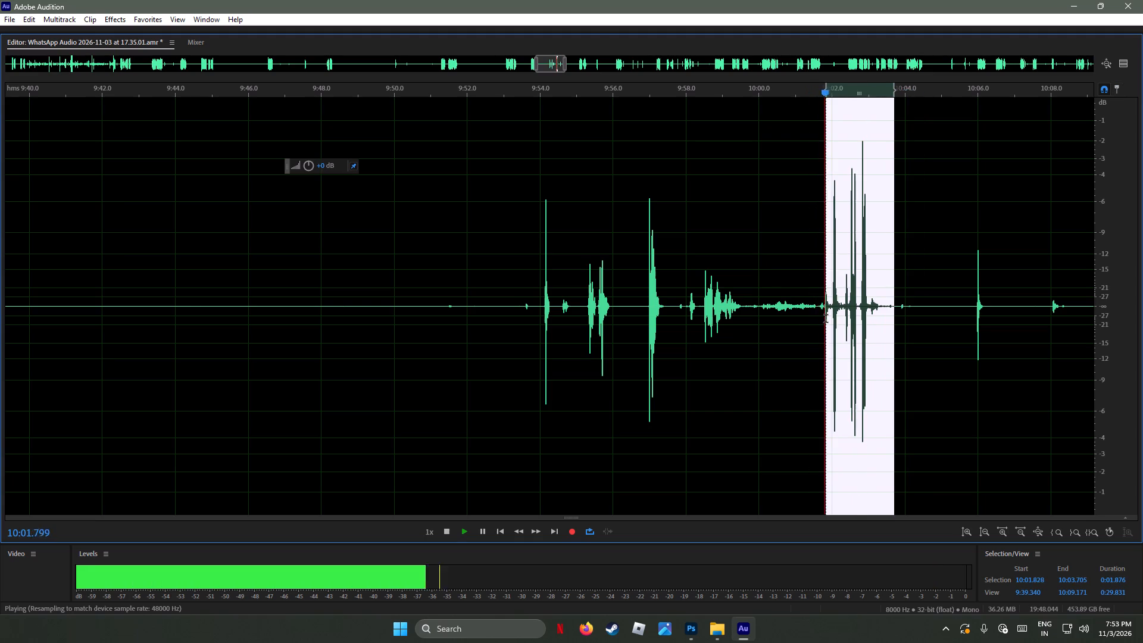
left_click_drag(826, 319, 815, 321)
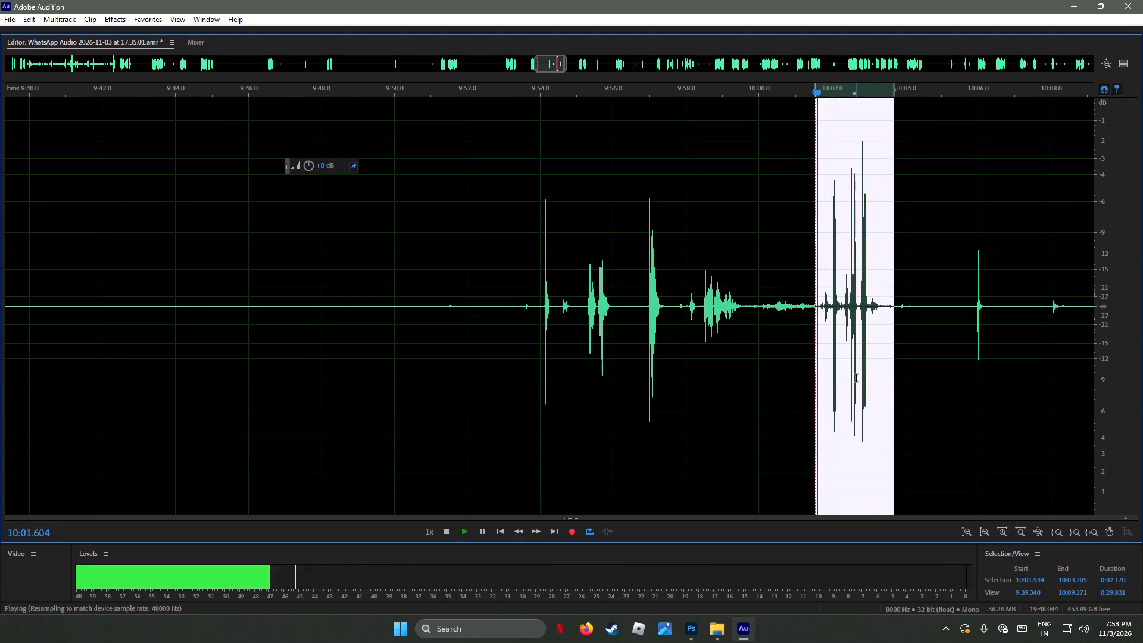
Release the loop and select the stretch from about 10:05.6 to 10:15.1 to audition it.
left_click_drag(965, 295, 966, 294)
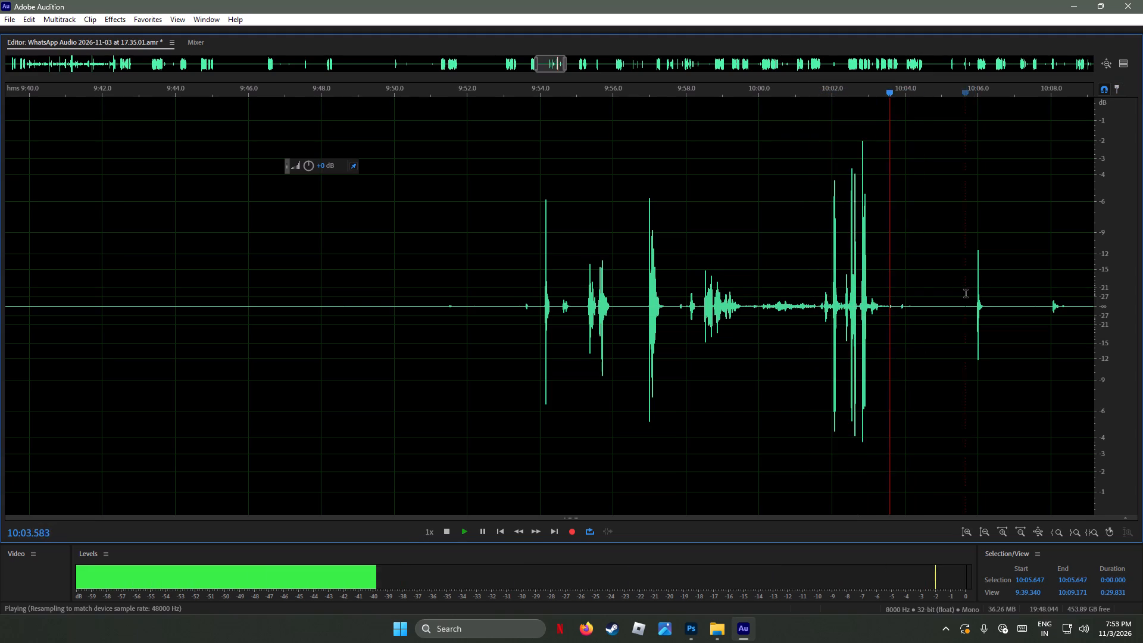
left_click_drag(966, 294, 867, 342)
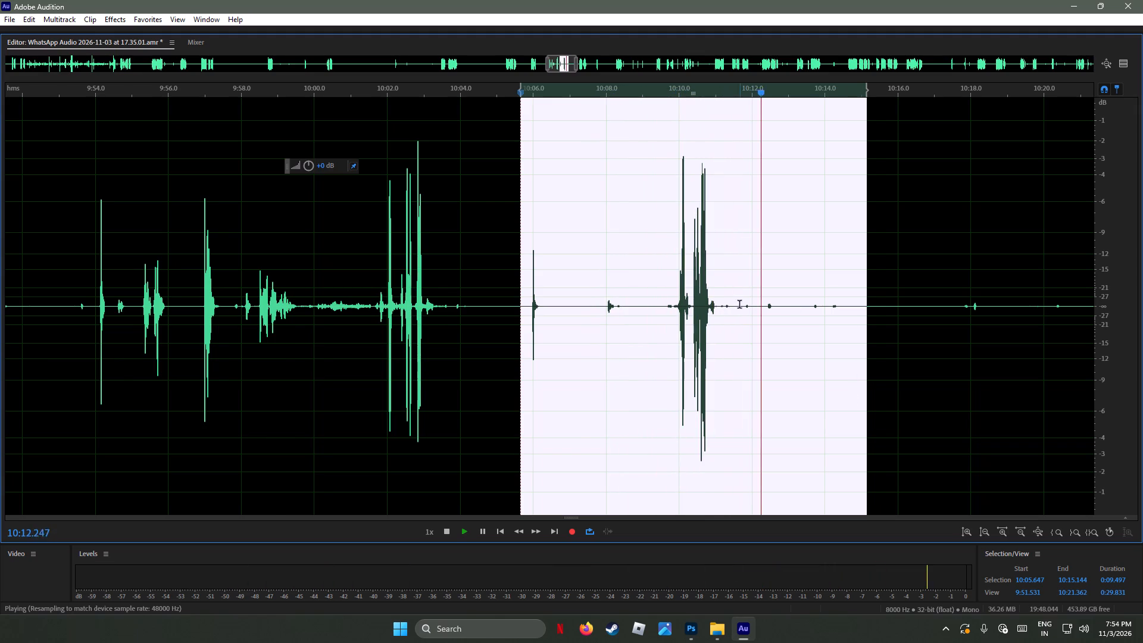
Loop the short sounds at 10:09.4–10:11.5, 10:07.6–10:08.9 and 10:05.1–10:06.4, plus the quiet stretch at 10:10.8–10:14.6, to audition them.
left_click_drag(733, 305, 658, 323)
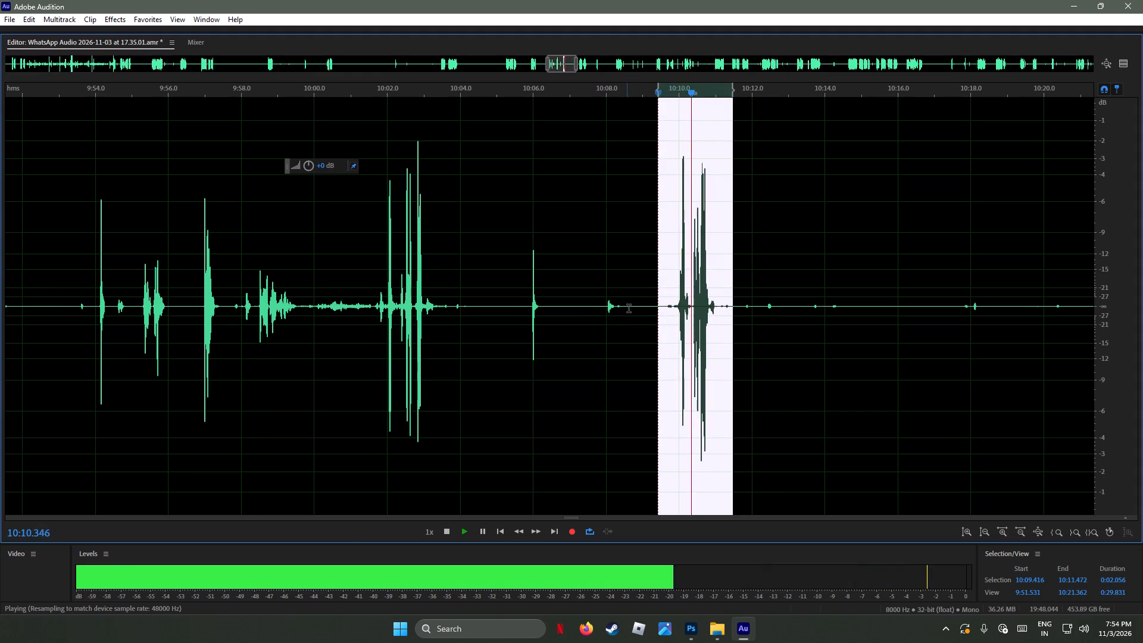
left_click_drag(640, 307, 590, 316)
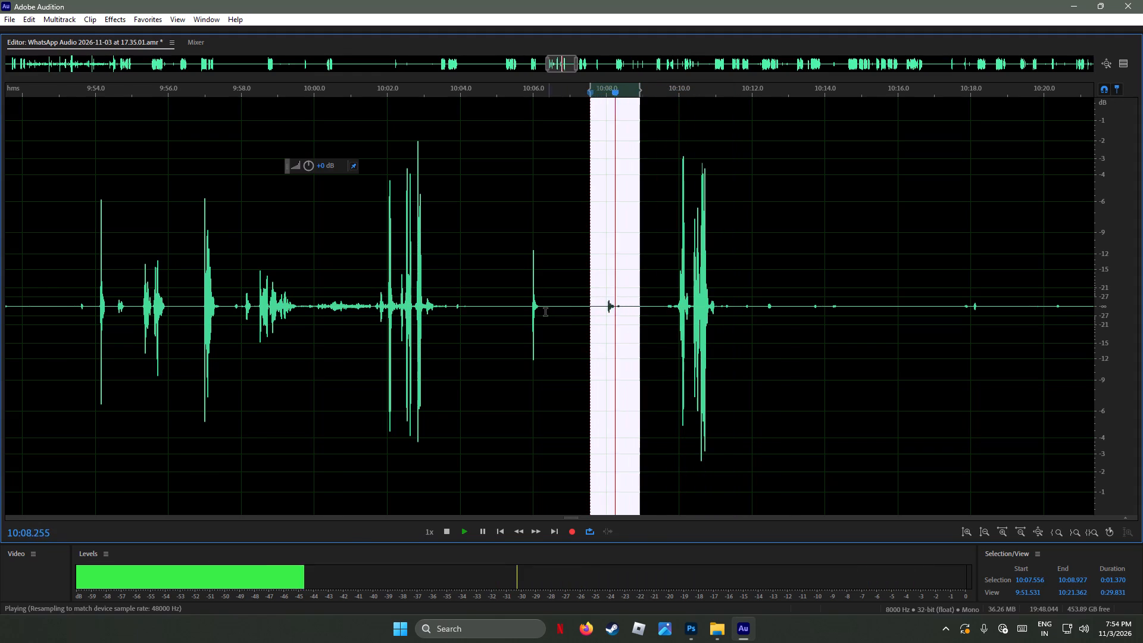
left_click_drag(548, 310, 499, 320)
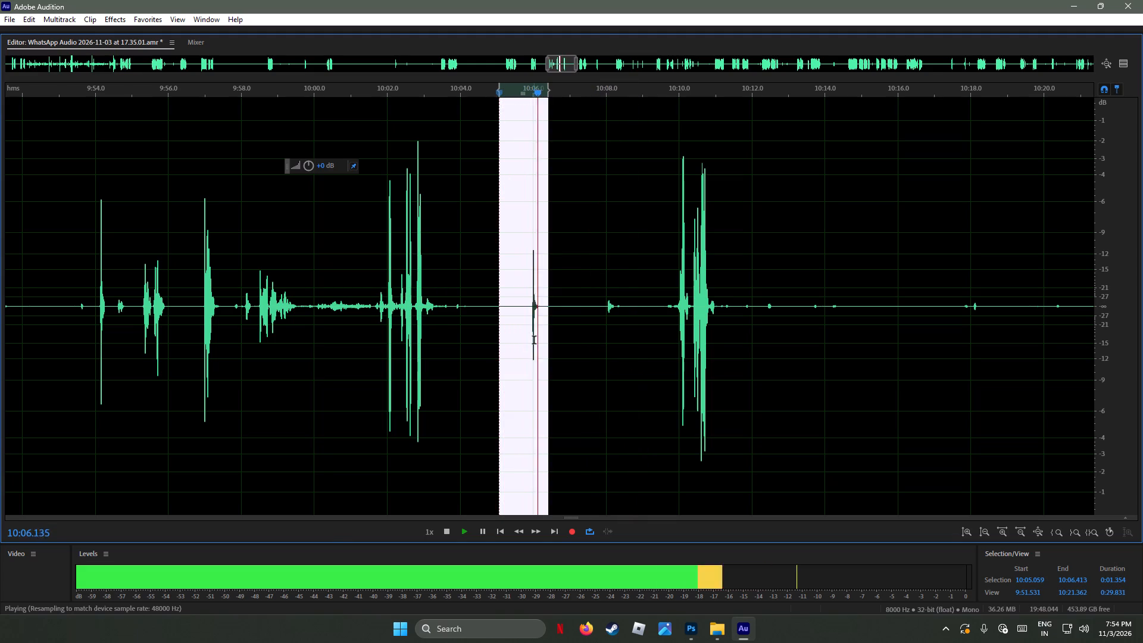
left_click_drag(847, 308, 784, 321)
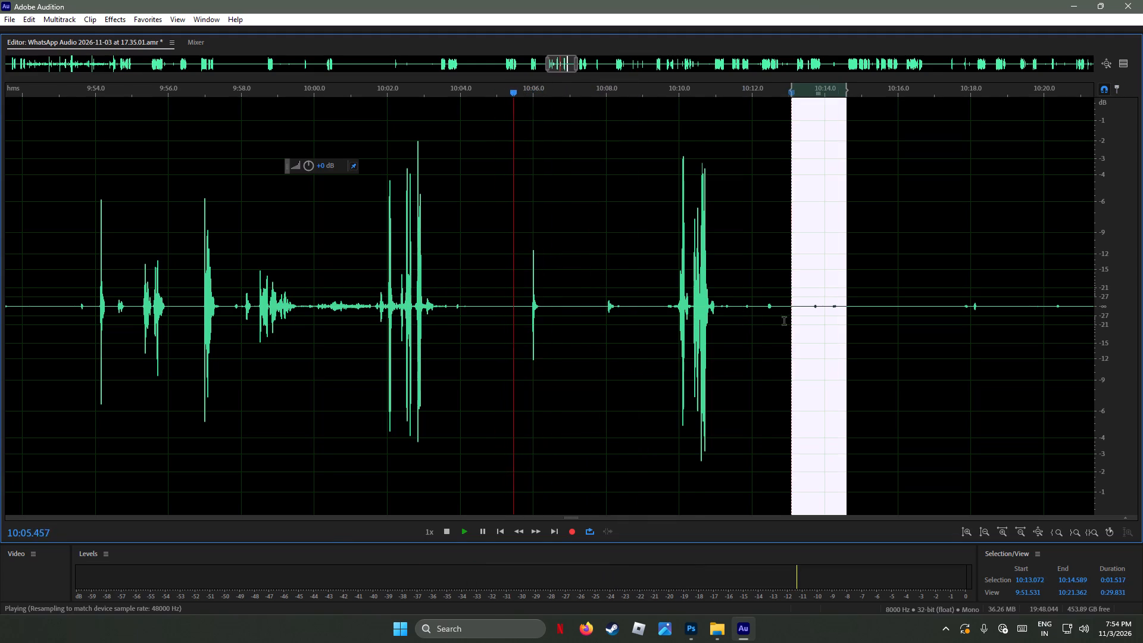
left_click_drag(784, 321, 707, 331)
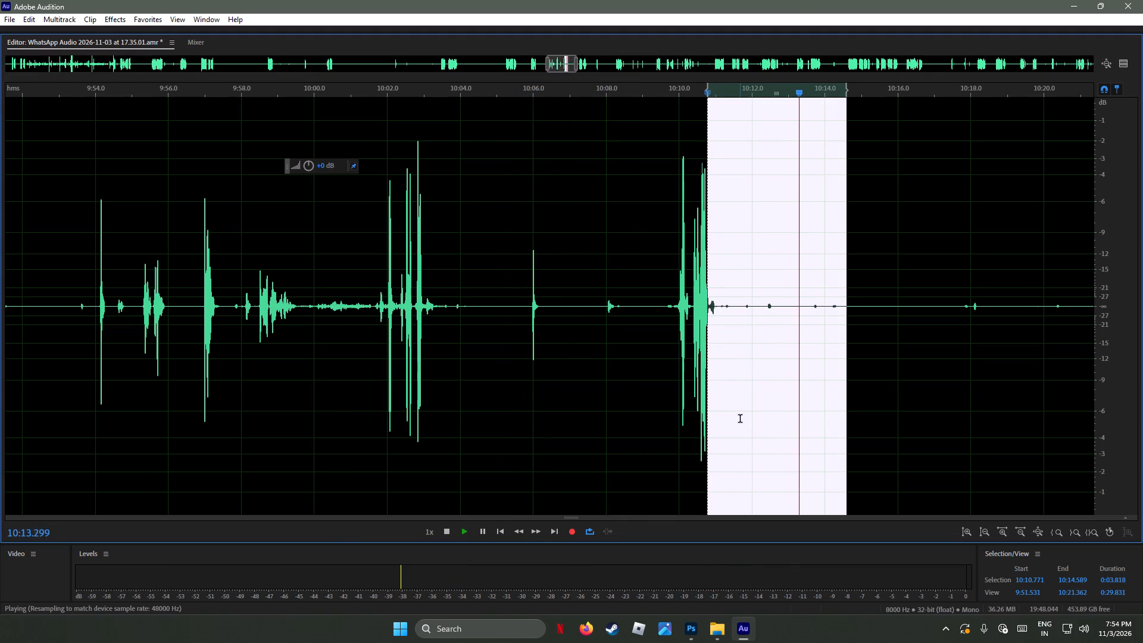
Audition the quiet section from about 10:17.3 to 10:26.4, and continue playback from the speech at about 10:26.6.
left_click_drag(944, 310, 1073, 323)
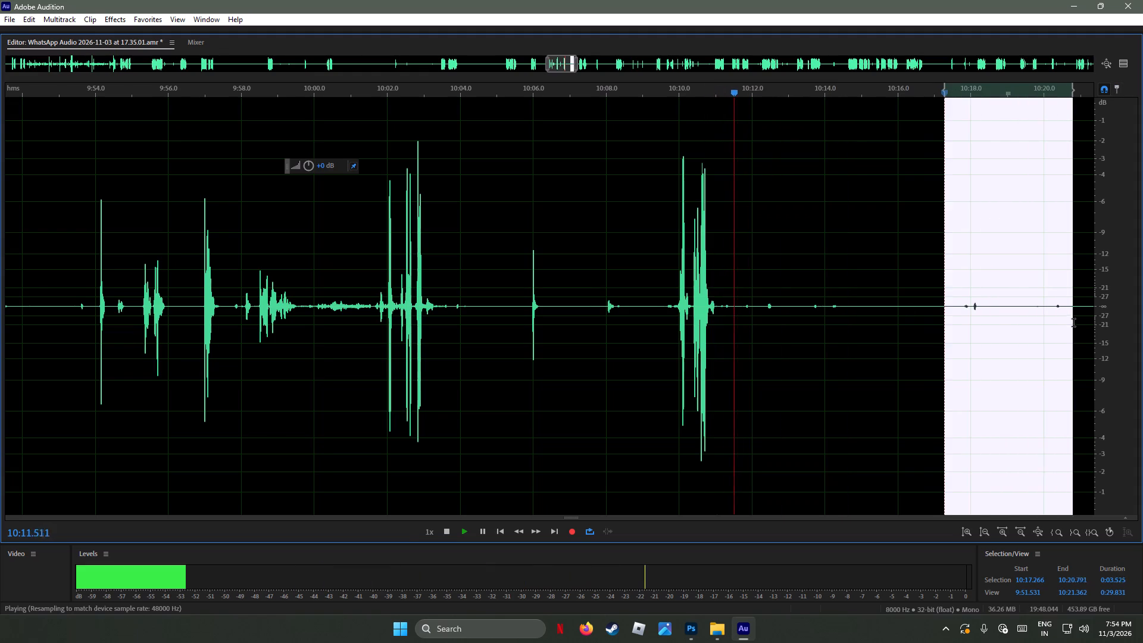
left_click_drag(1073, 323, 730, 370)
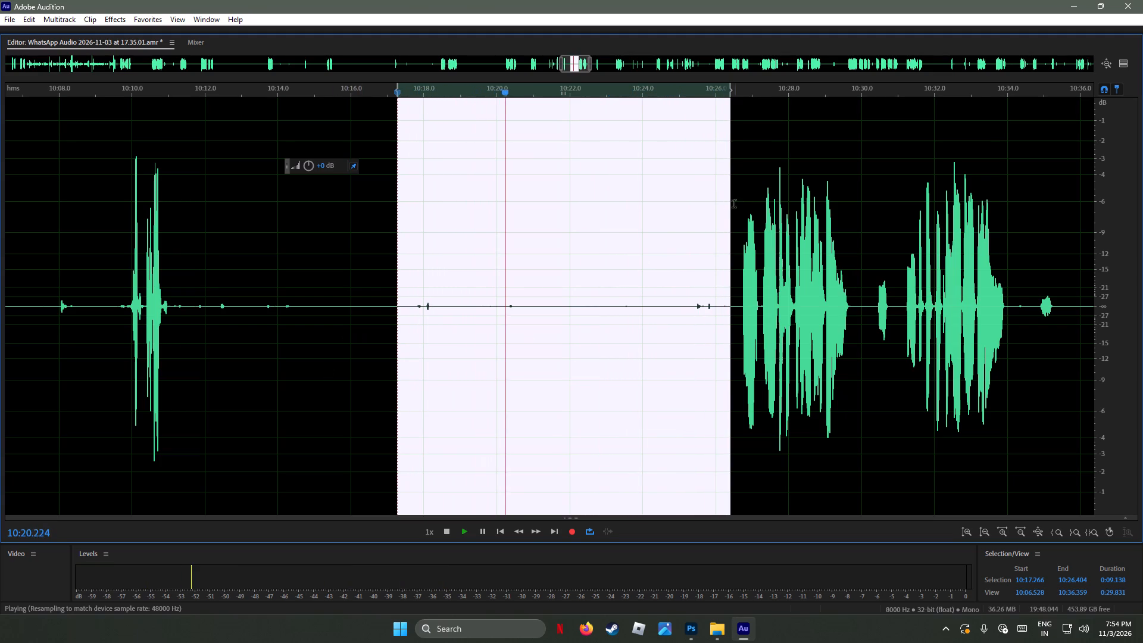
left_click(739, 231)
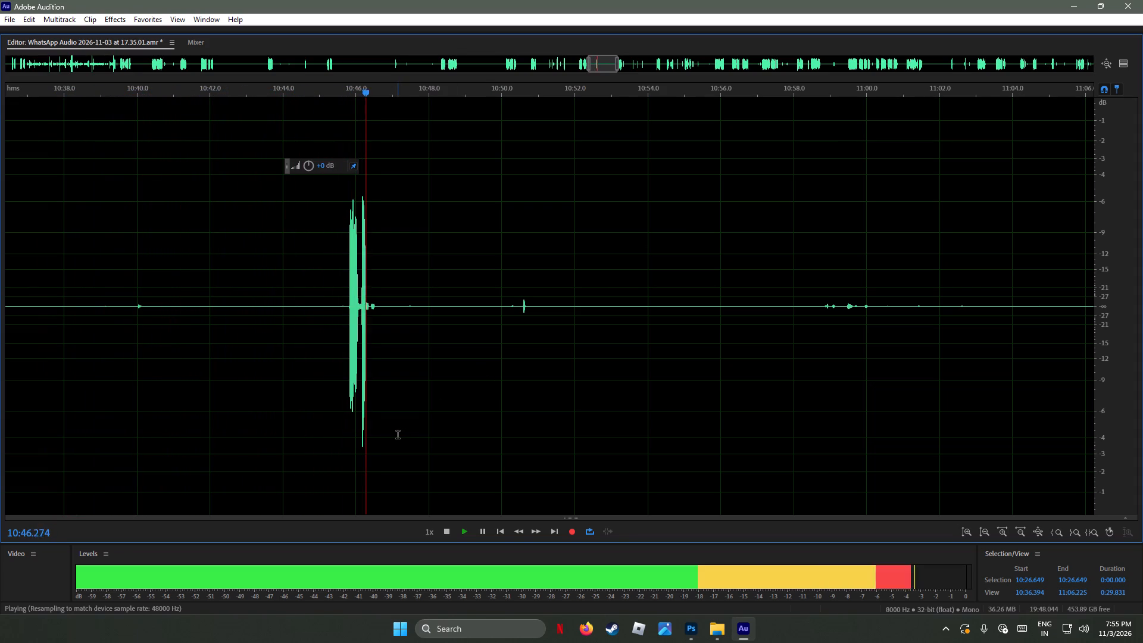
Loop the burst from about 10:45.5 to 10:46.8, preview Stretch and Pitch at 130% on it, and close the effect unapplied.
left_click_drag(386, 311, 337, 314)
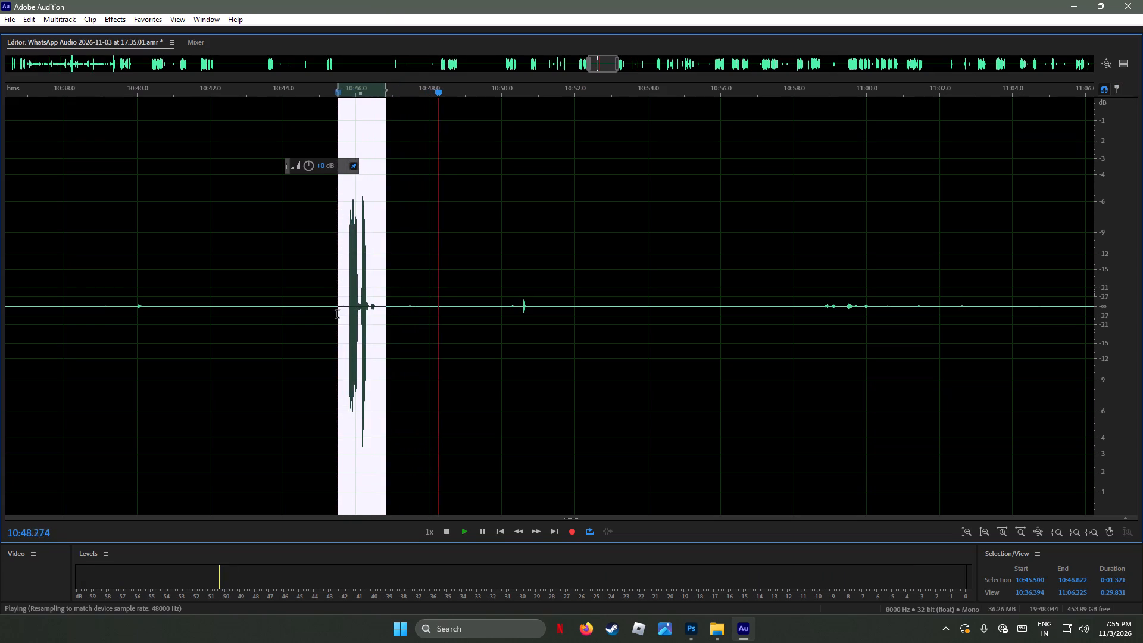
left_click_drag(337, 314, 338, 313)
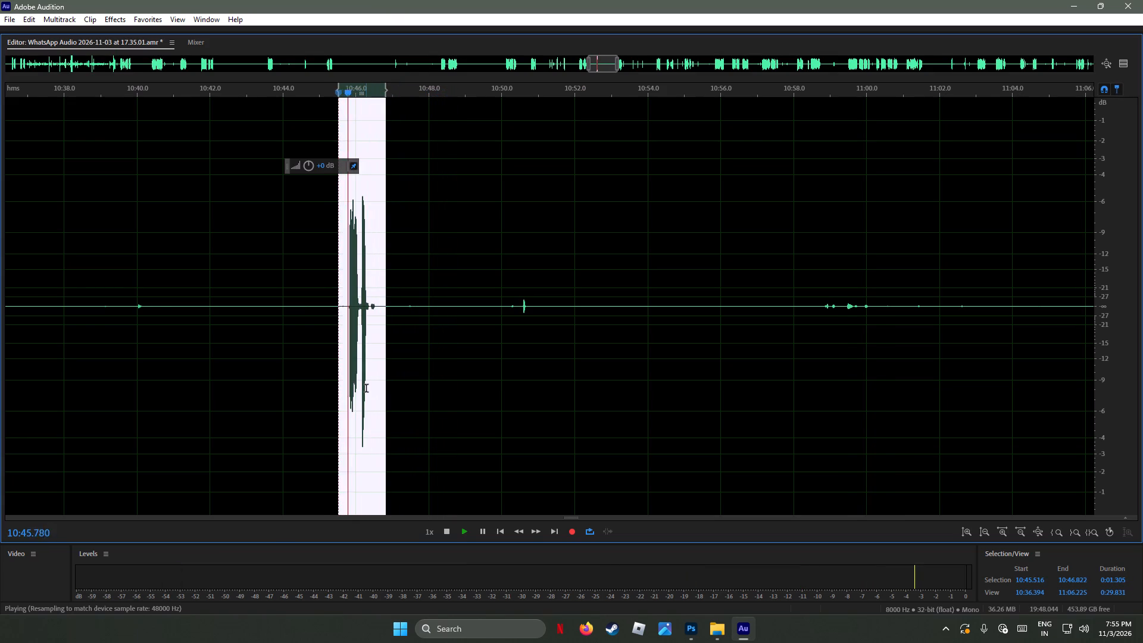
key("space")
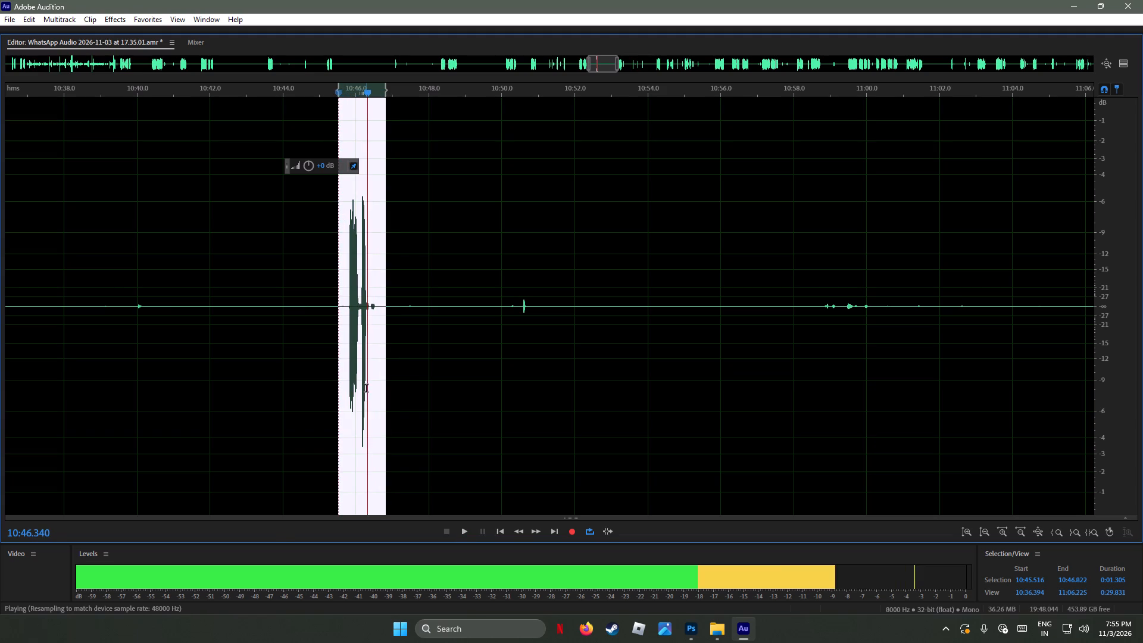
left_click(121, 20)
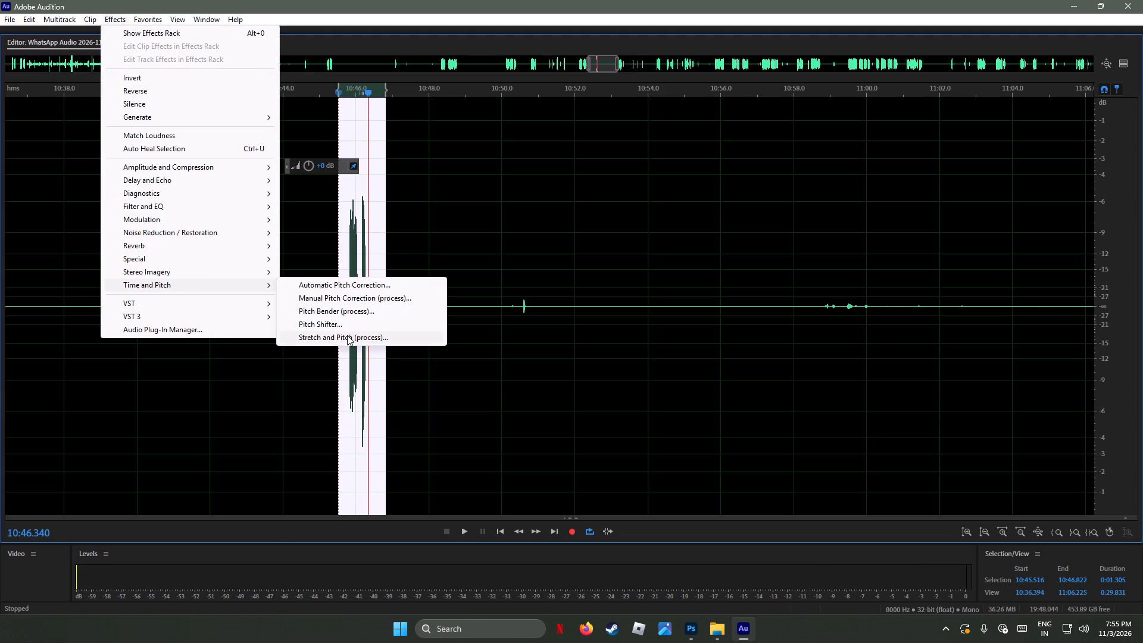
left_click(347, 335)
left_click(582, 541)
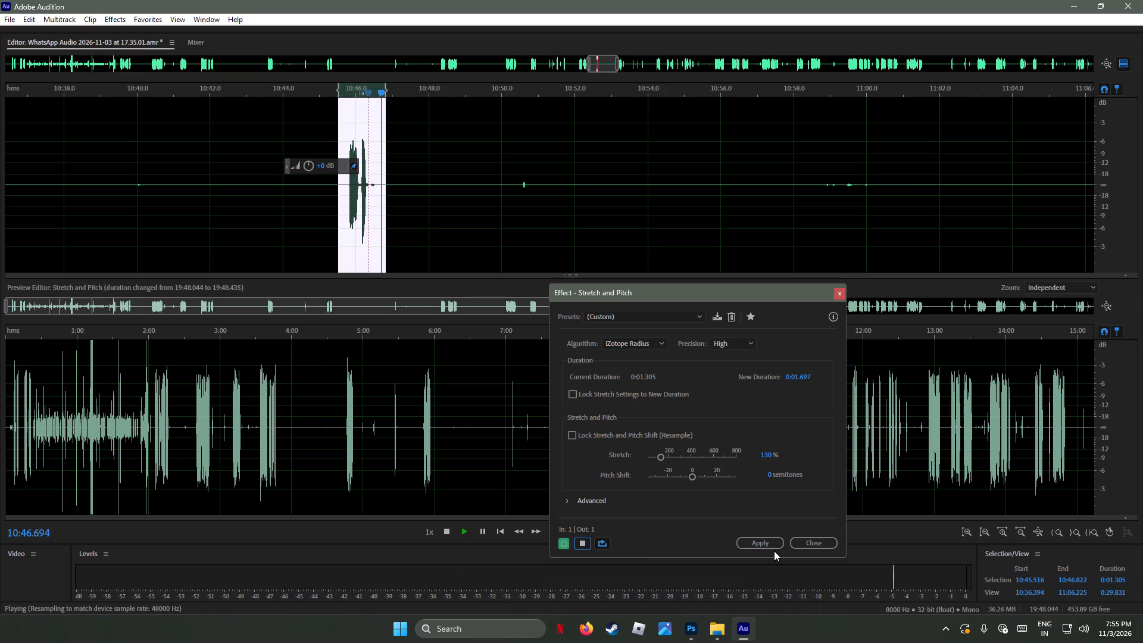
left_click(808, 542)
Play the recording from about 10:49.7 and from about 10:58.8 to audition the faint sounds, and stop playback.
left_click(491, 164)
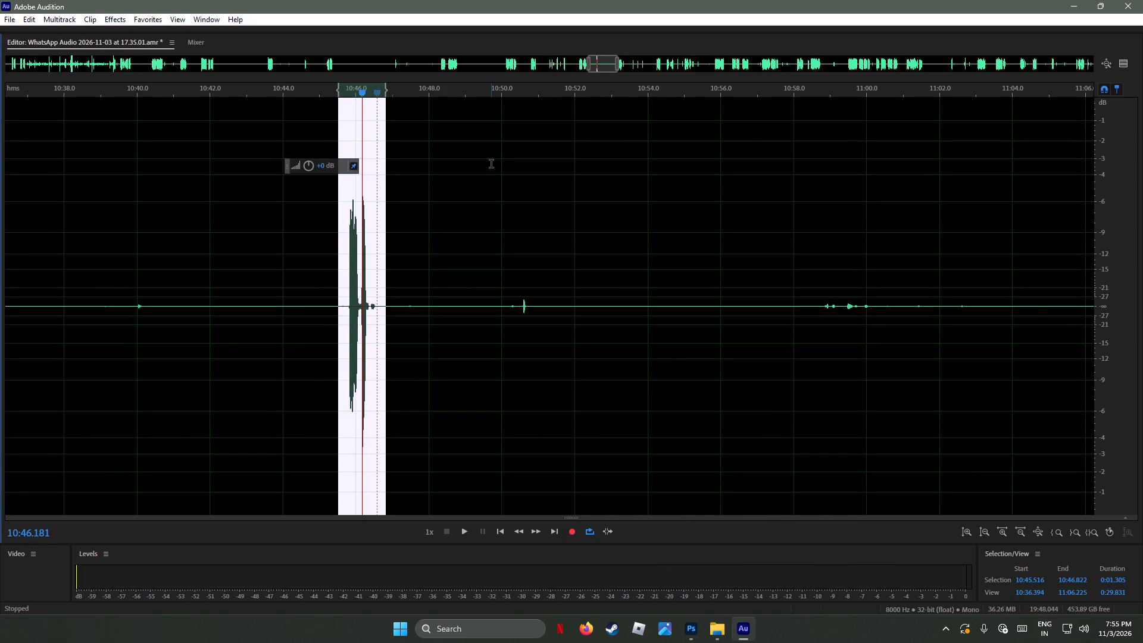
key("space")
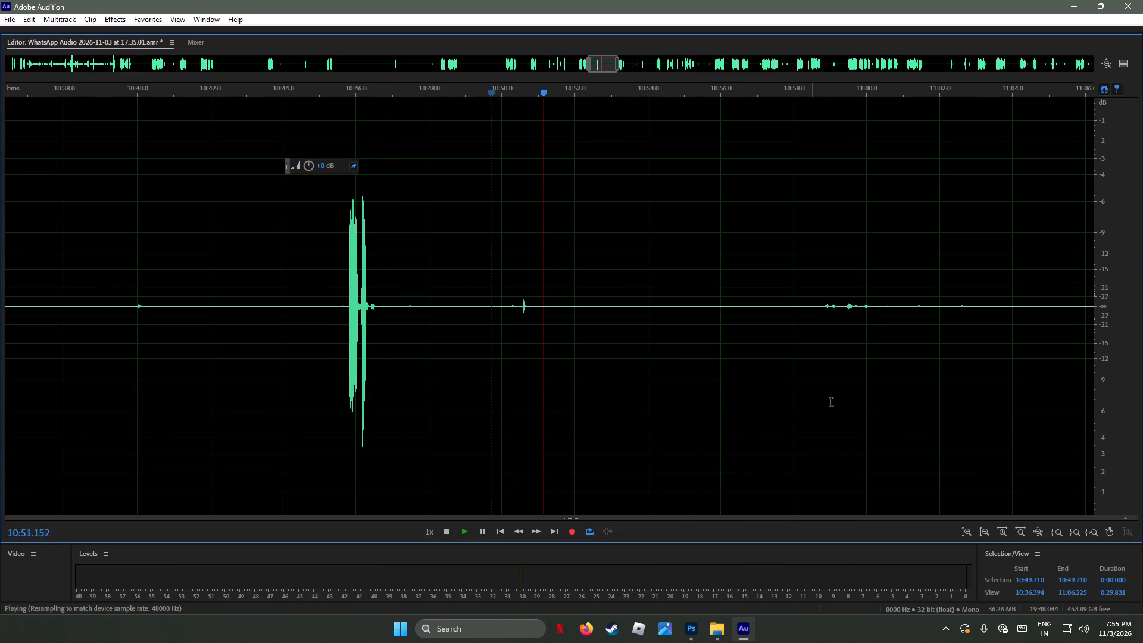
left_click(821, 301)
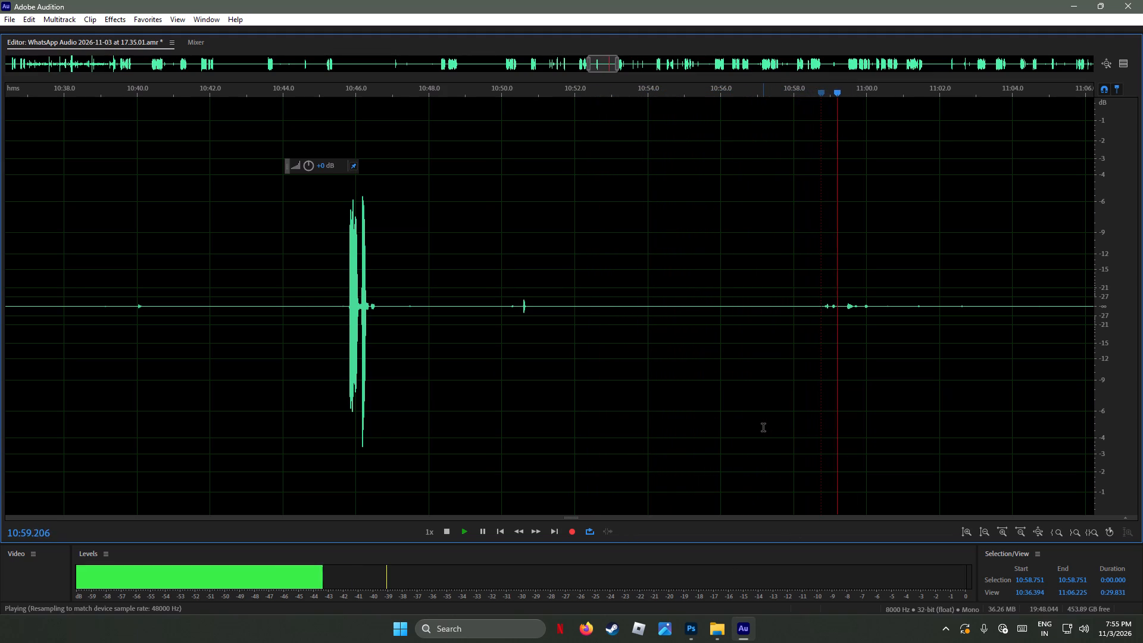
key("space")
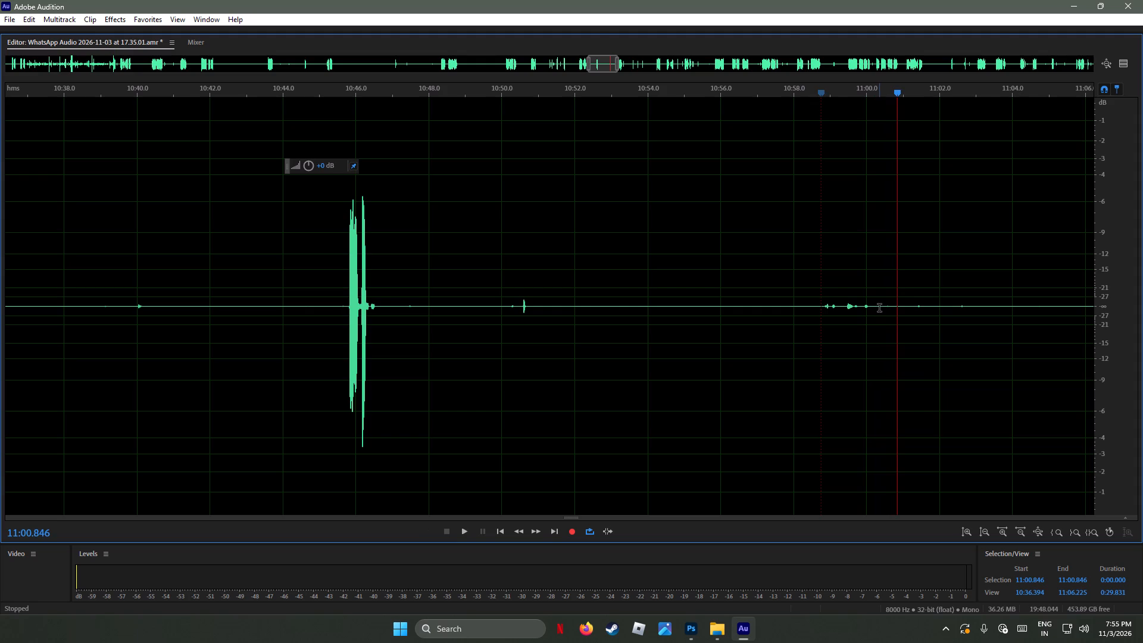
Amplify the faint sounds from about 10:58.6 to 11:00.35 by 12 dB and play them back.
left_click_drag(879, 308, 817, 318)
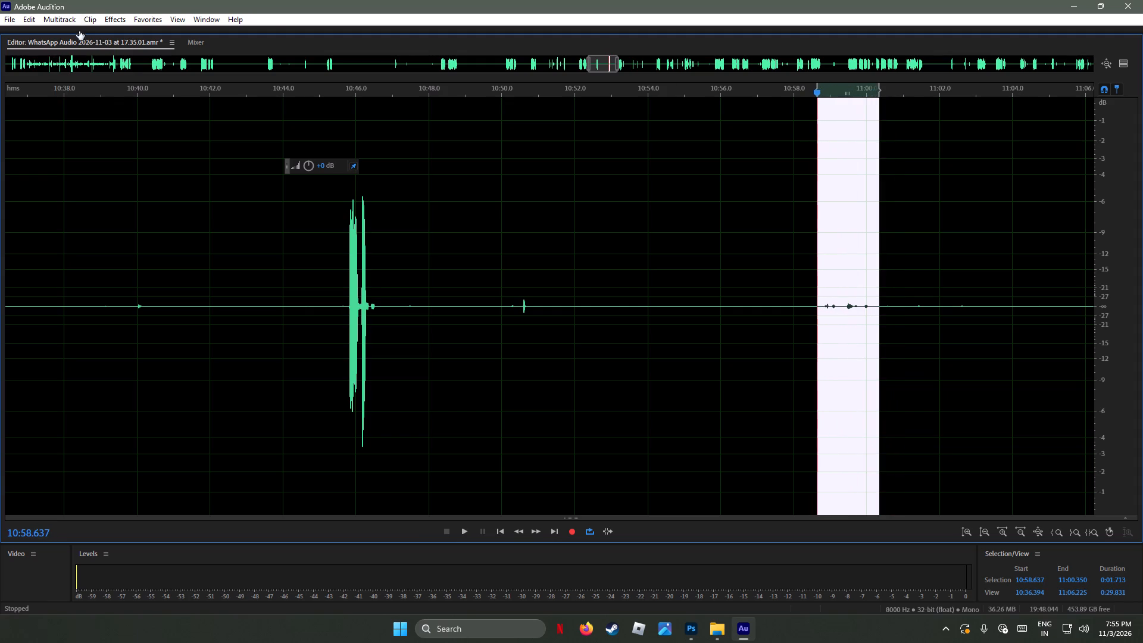
left_click(109, 18)
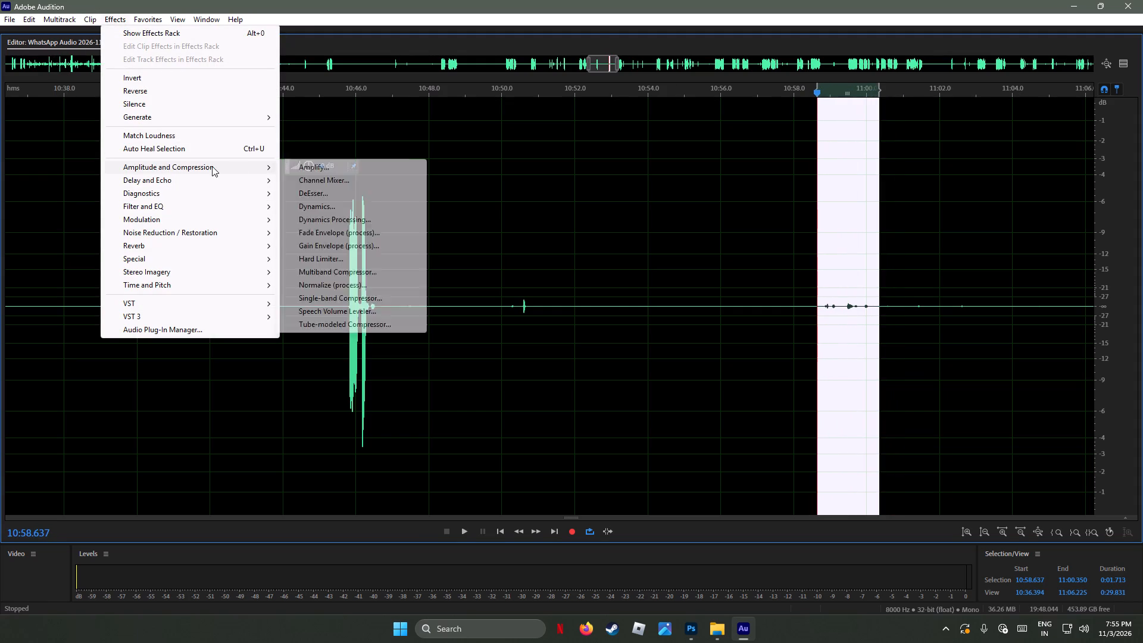
left_click(324, 165)
left_click(521, 382)
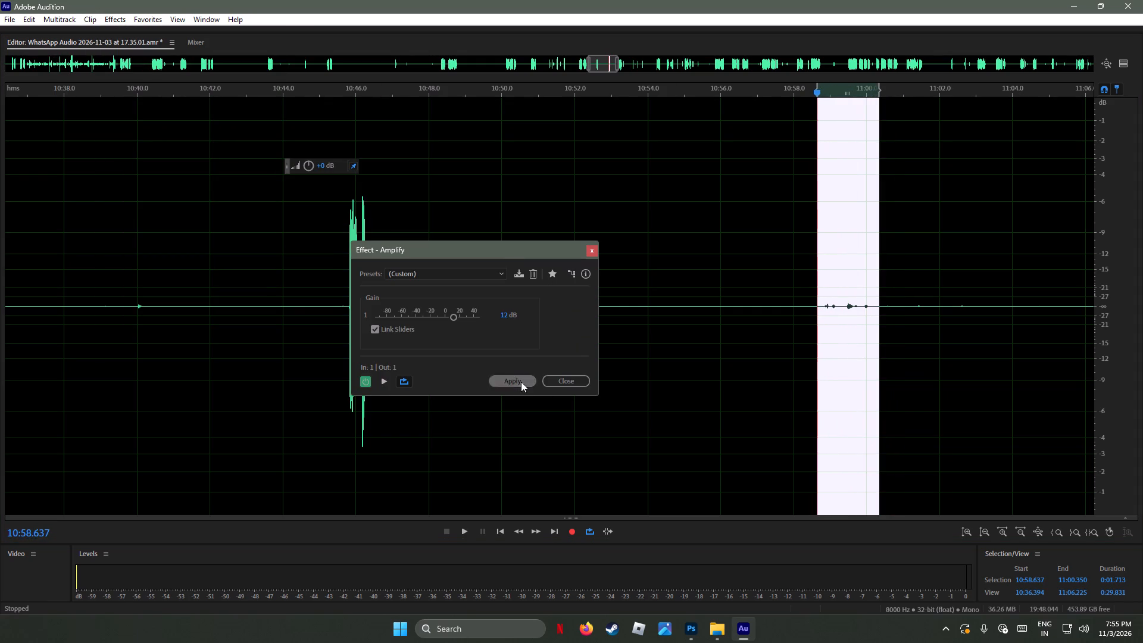
key("space")
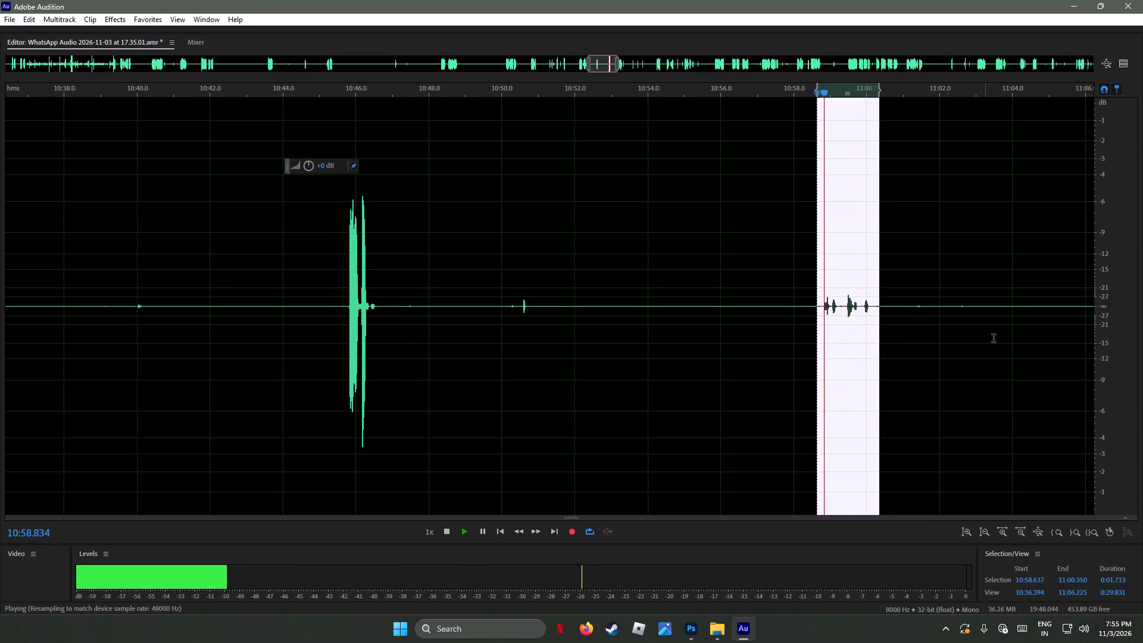
Play the recording from about 11:06.3 to audition the speech and the sparse sounds following it.
scroll(954, 295, "down", 4)
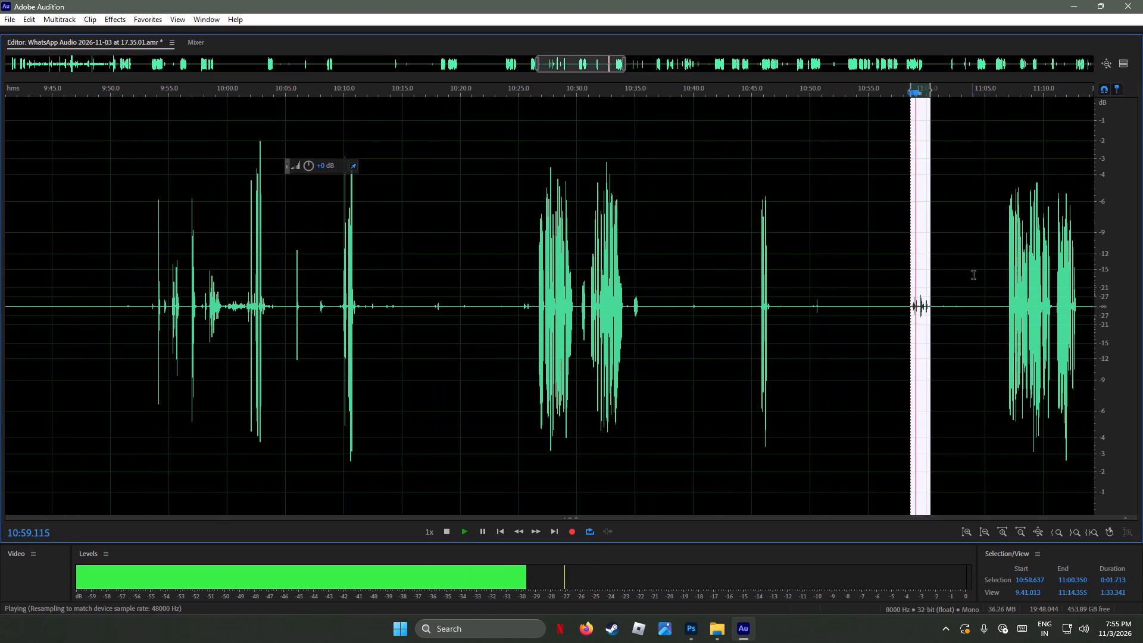
left_click(1000, 269)
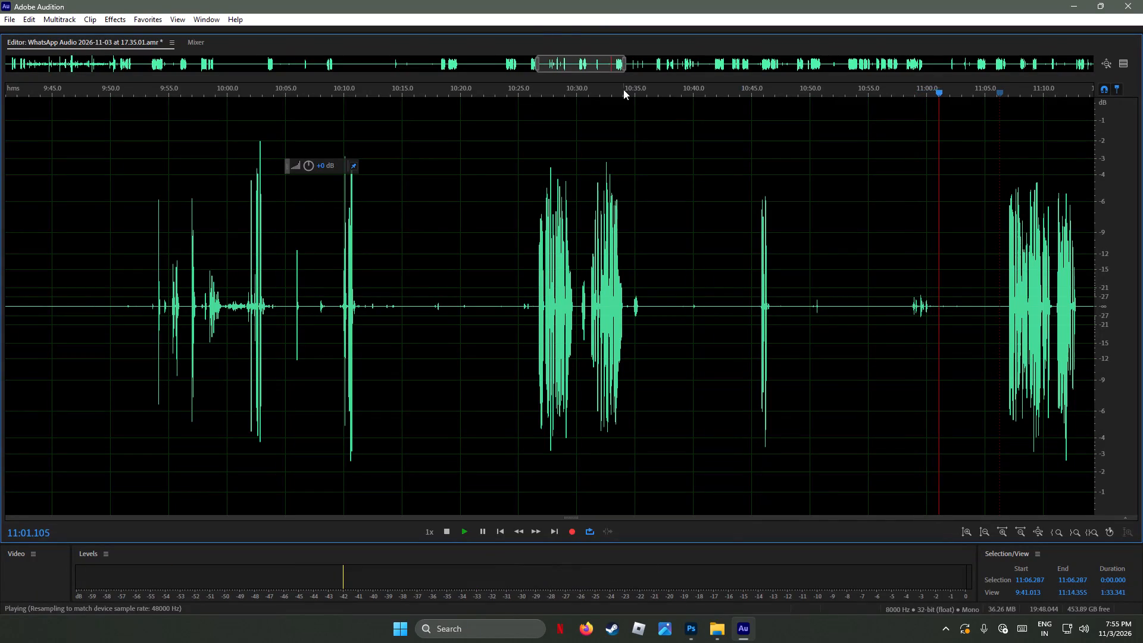
left_click_drag(571, 67, 614, 73)
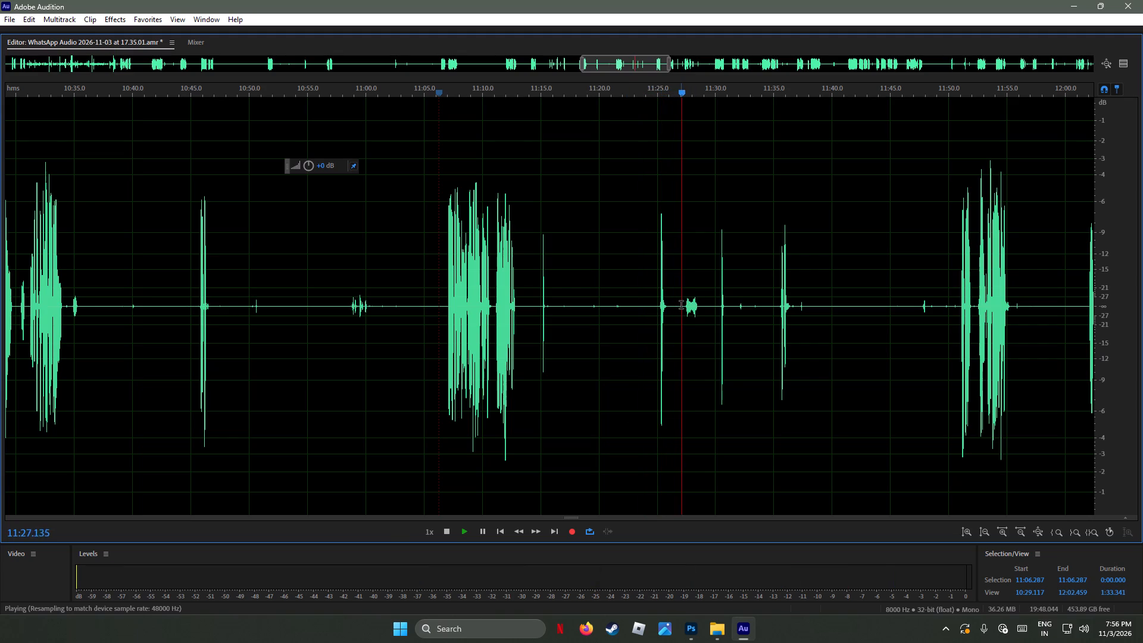
Loop the faint sound at about 11:27 to 11:29 and the burst from about 11:24.2 to 11:26.5, and continue playback from 11:30.
left_click_drag(677, 307, 691, 308)
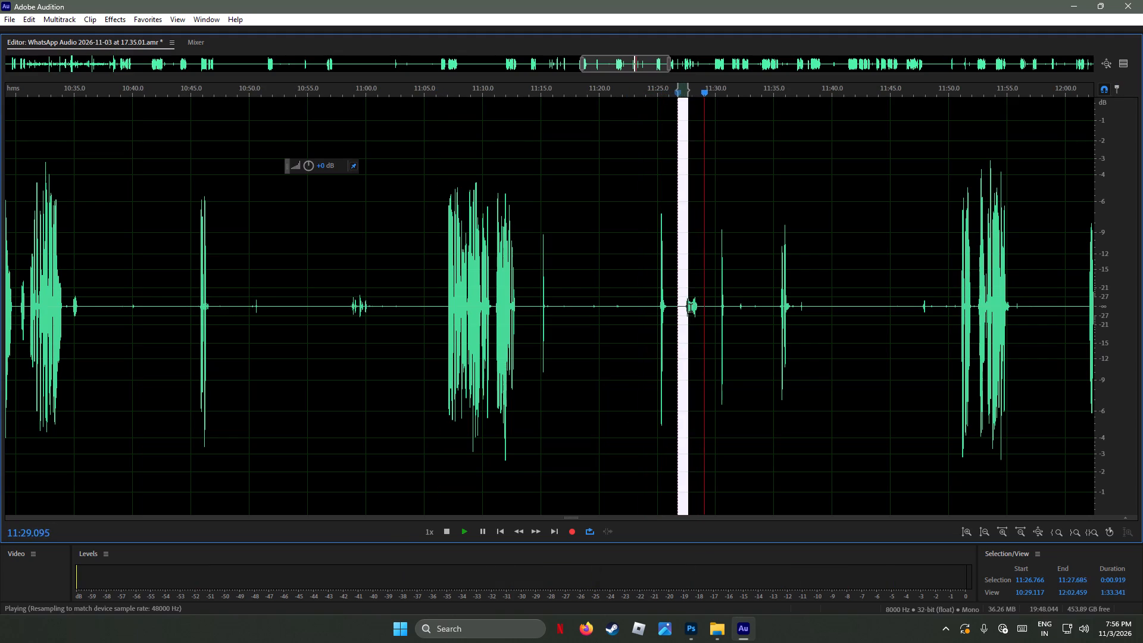
left_click_drag(691, 308, 702, 312)
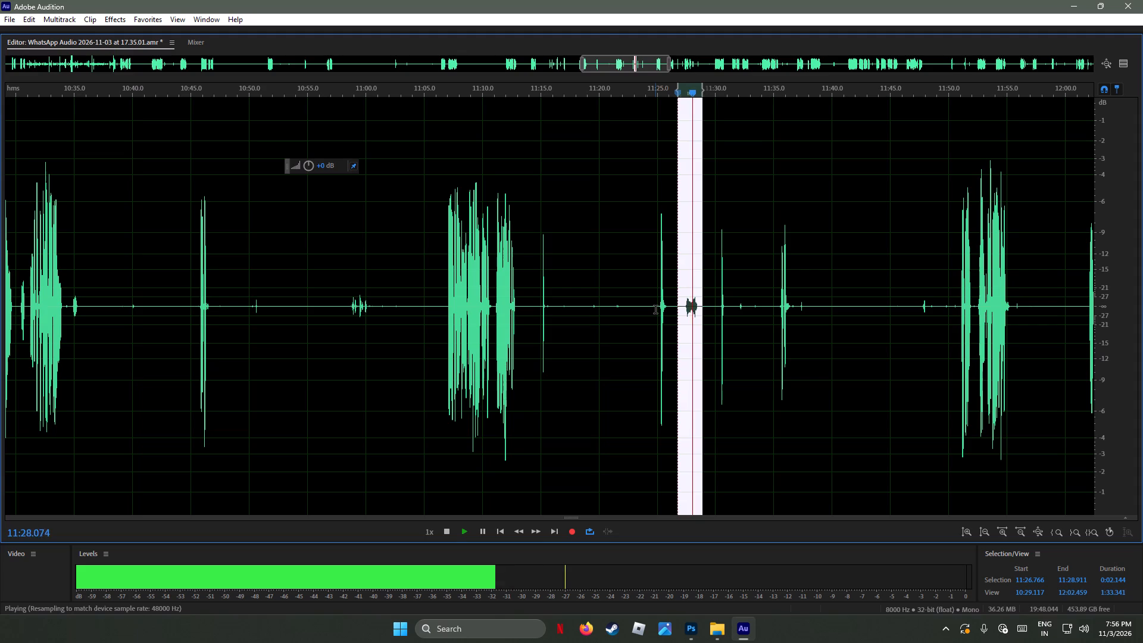
left_click_drag(648, 307, 674, 314)
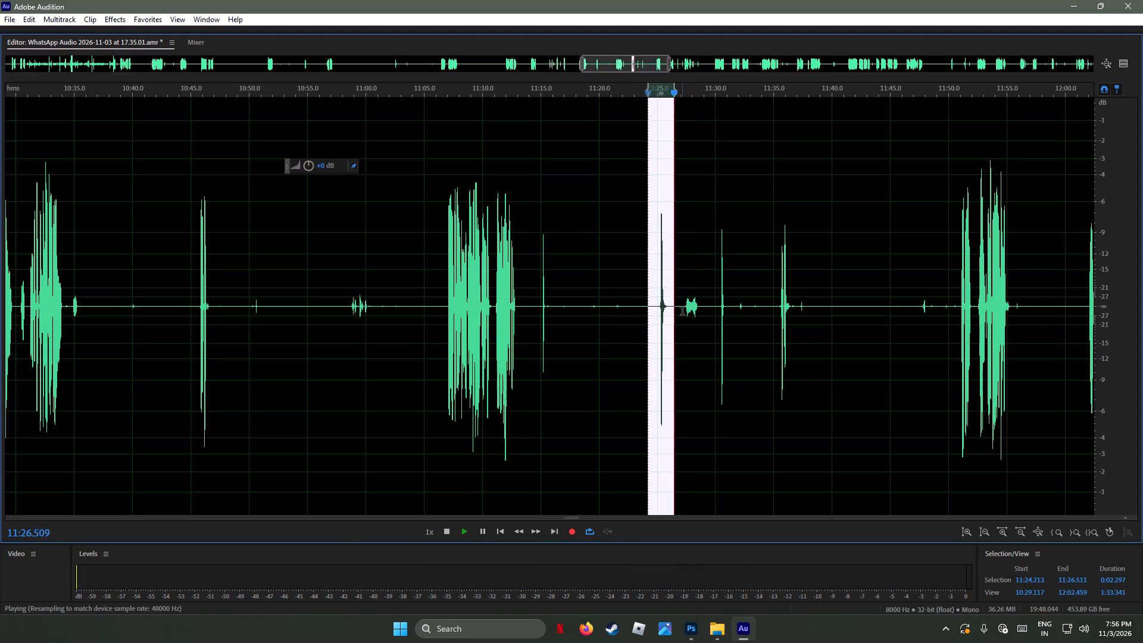
left_click_drag(682, 307, 688, 306)
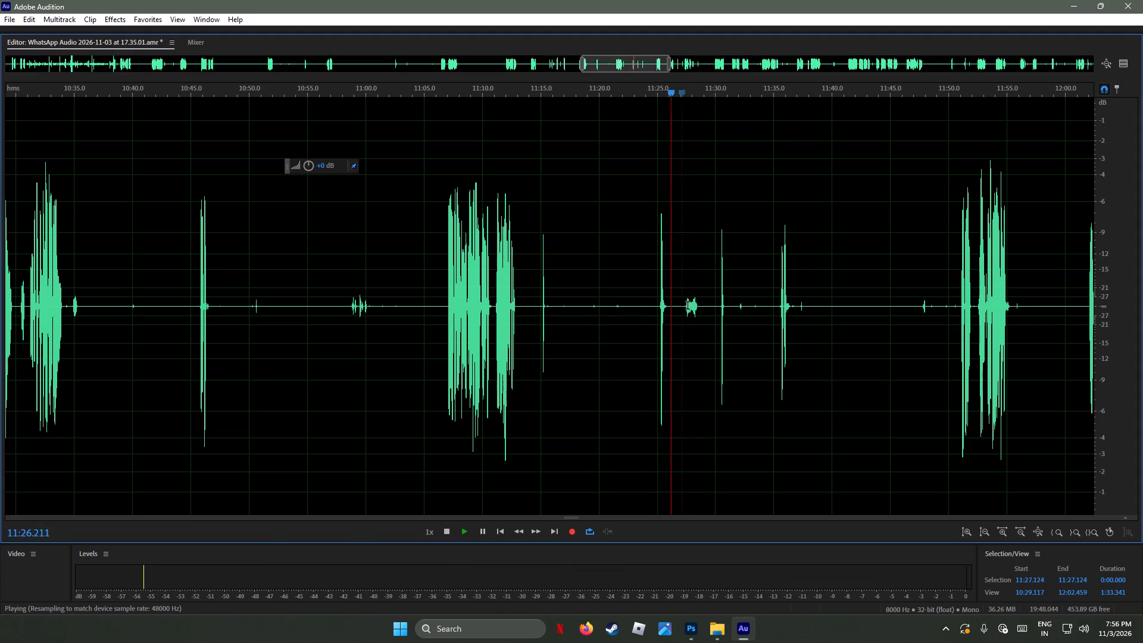
left_click_drag(688, 306, 704, 307)
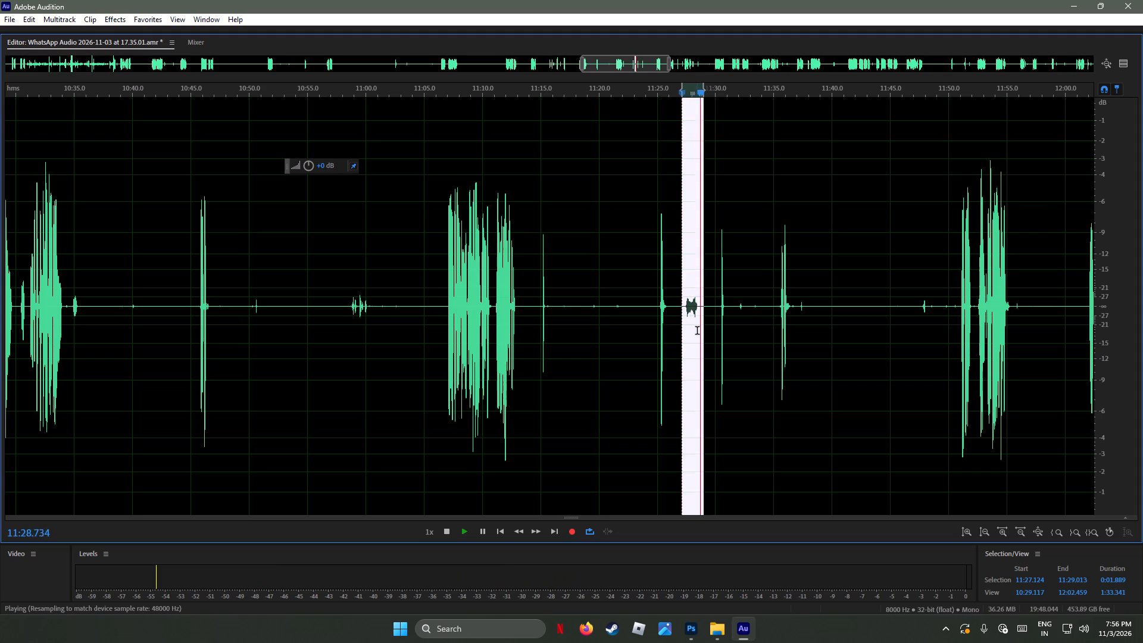
left_click(714, 303)
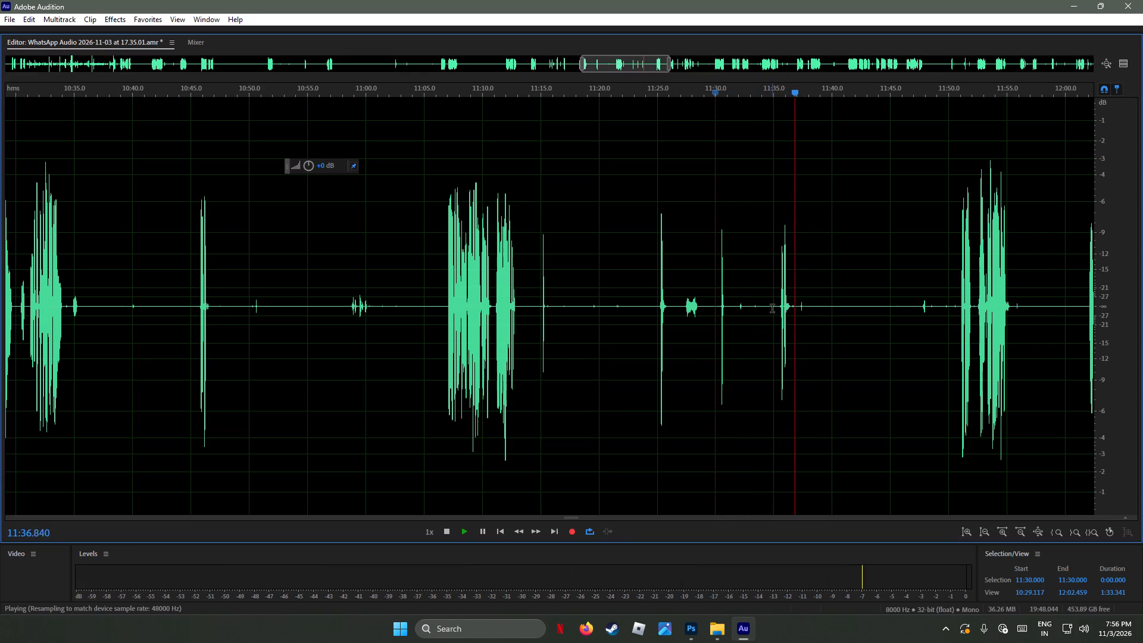
Loop the burst from about 11:35.0 to 11:36.9, preview Stretch and Pitch at 130% on it, and close the effect unapplied.
left_click_drag(773, 310, 795, 314)
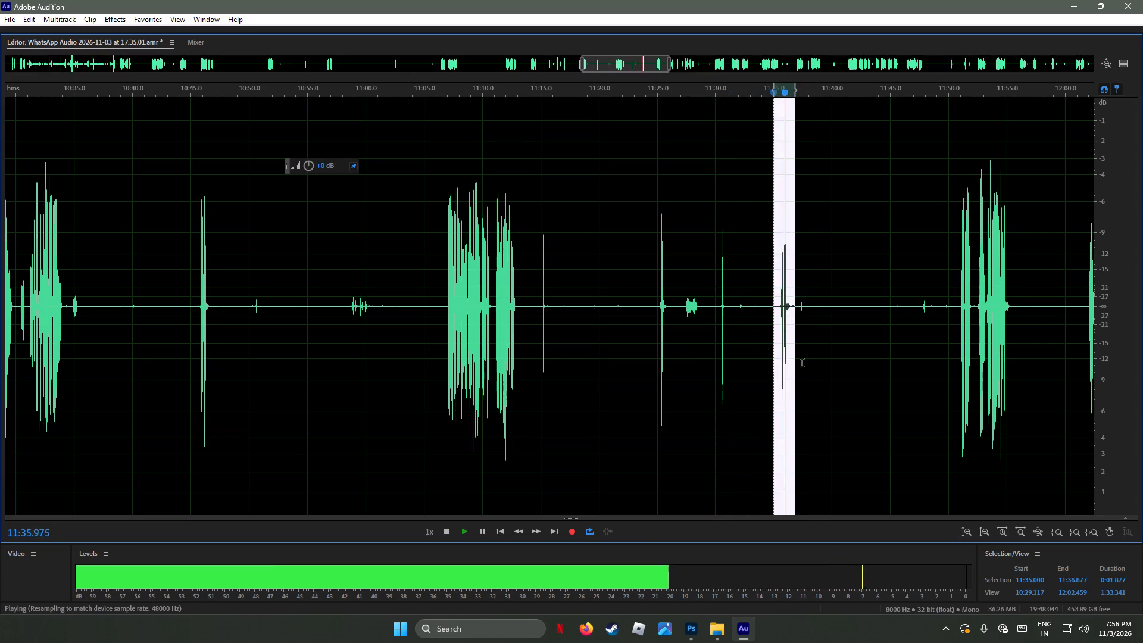
scroll(798, 339, "up", 3)
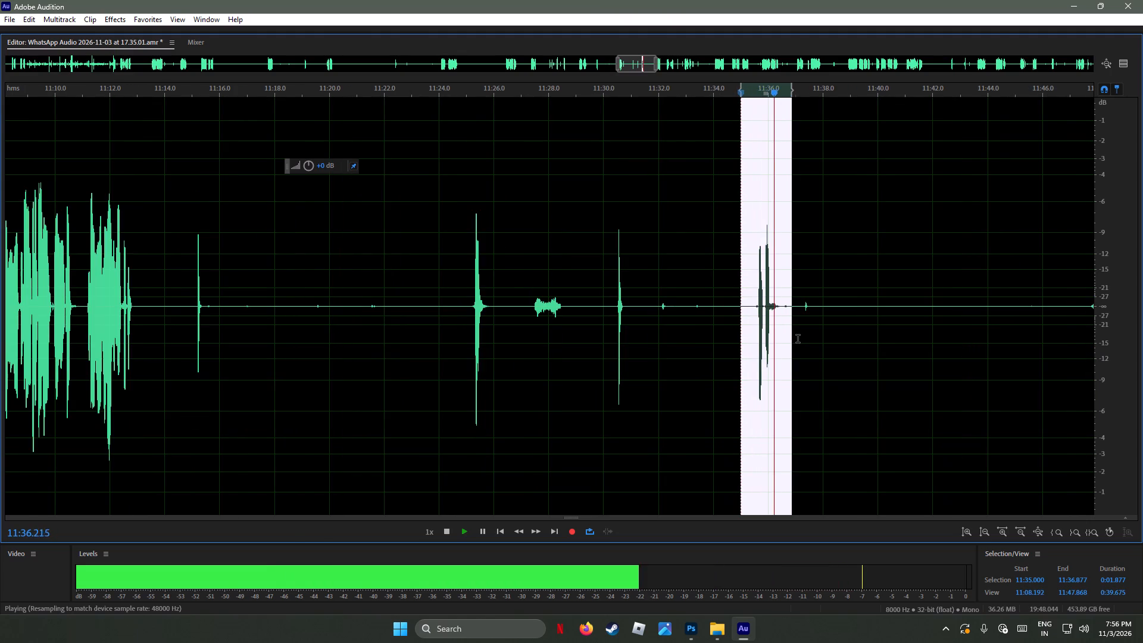
key("space")
left_click(109, 15)
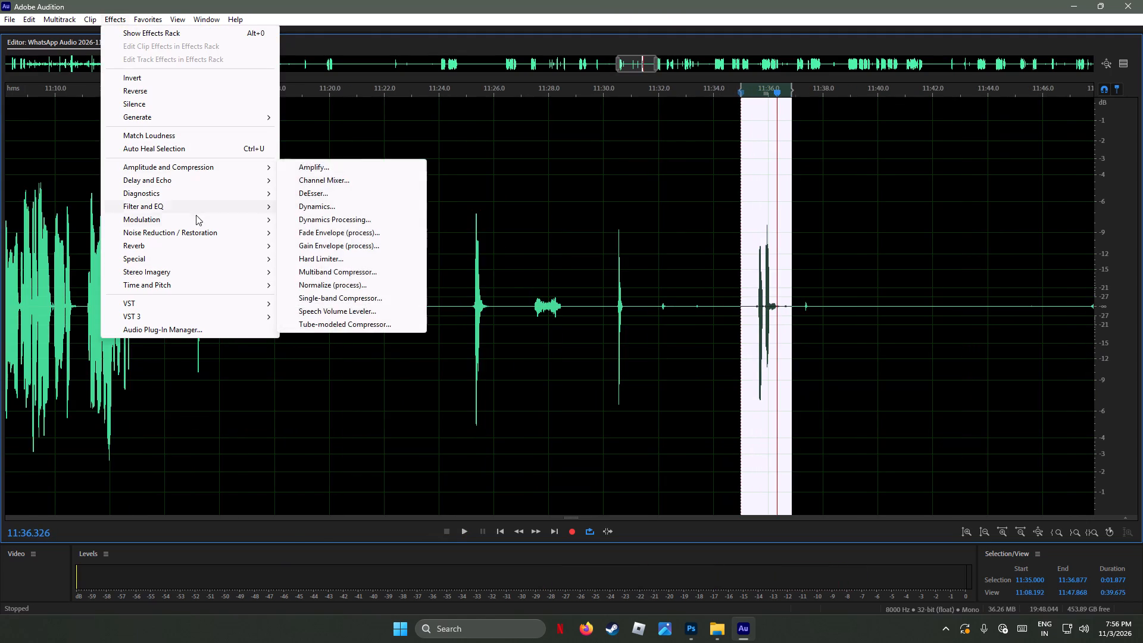
left_click(308, 336)
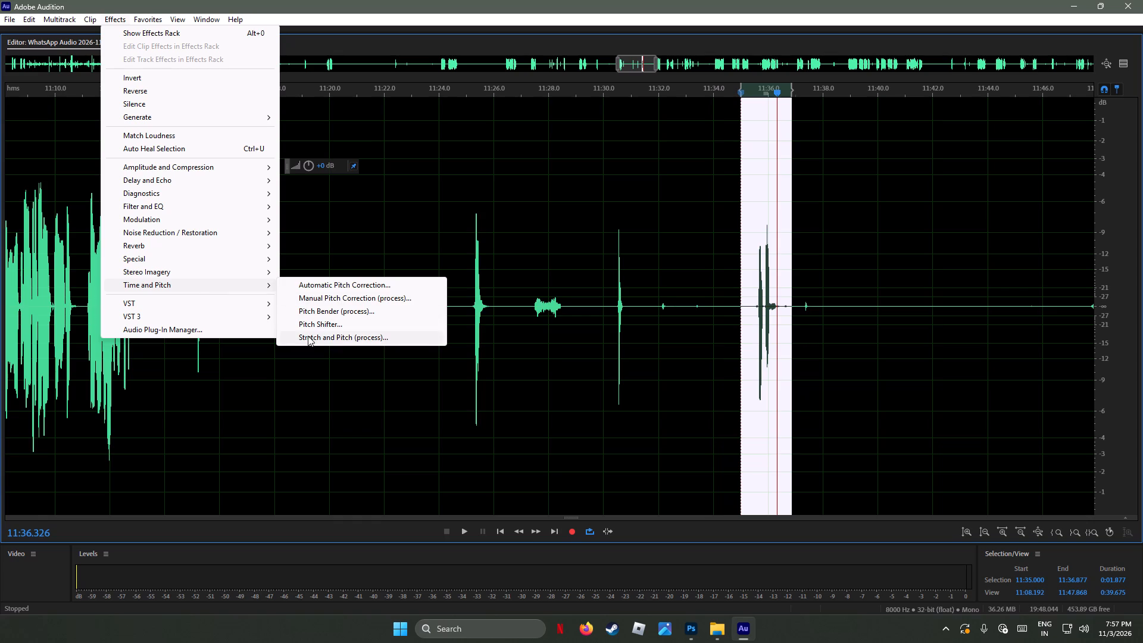
left_click(582, 542)
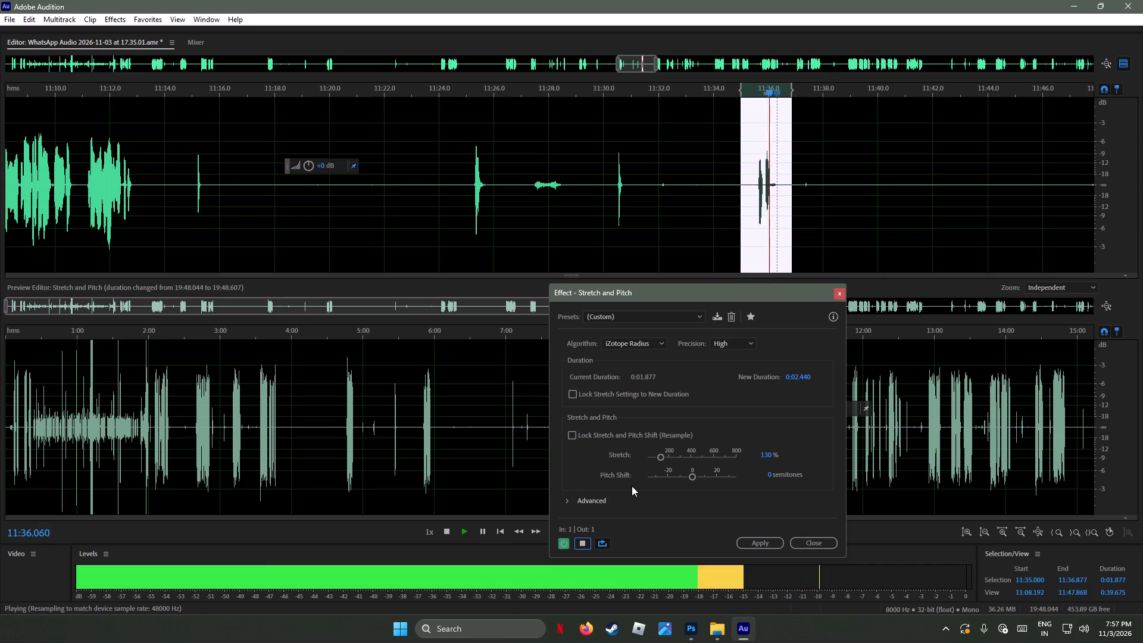
left_click(830, 544)
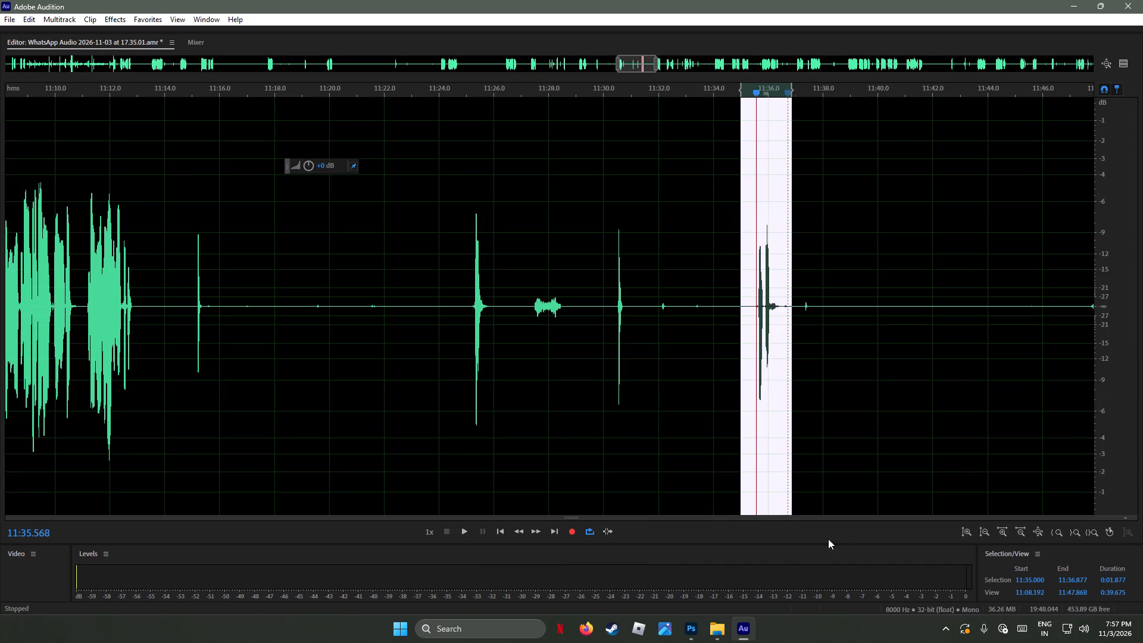
Select the section from about 11:46.5 to 12:16.8 and play it to audition its speech.
scroll(911, 298, "up", 1)
scroll(911, 298, "down", 5)
scroll(911, 298, "up", 1)
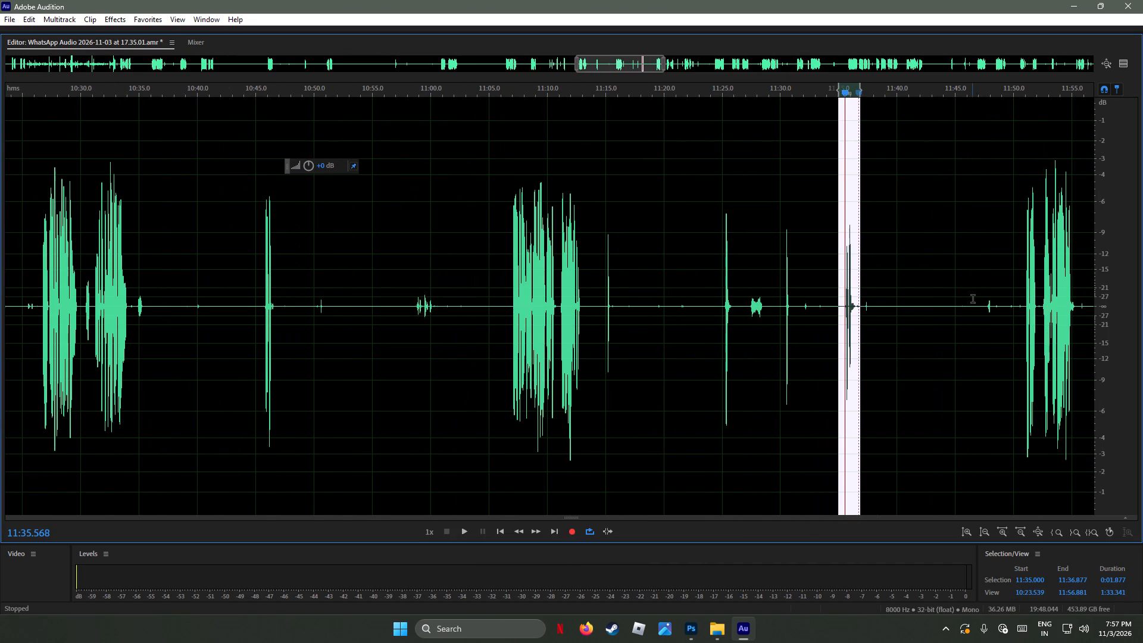
left_click_drag(973, 299, 933, 346)
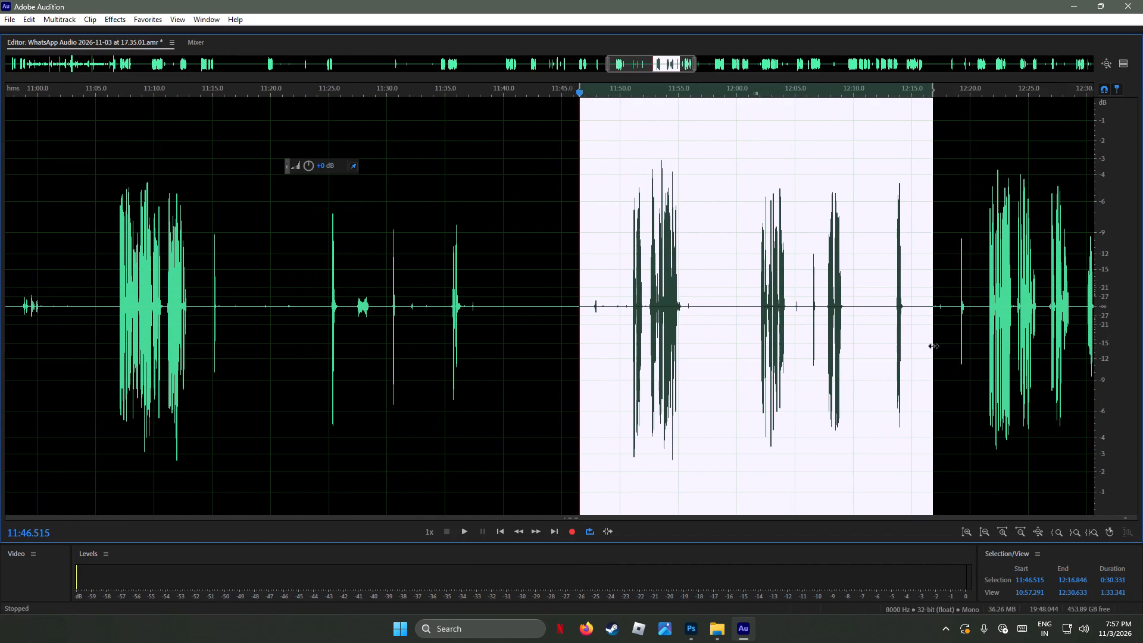
key("space")
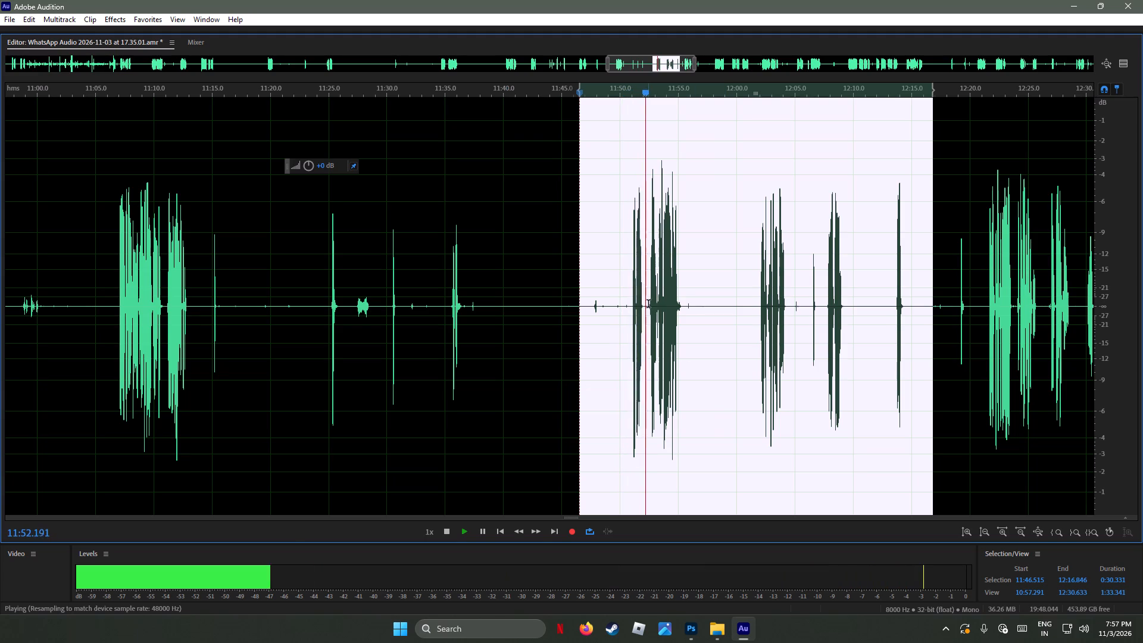
Loop the short speech burst from about 11:50.9 to 11:52.5 and preview Stretch and Pitch at 130% on it.
left_click_drag(647, 304, 626, 304)
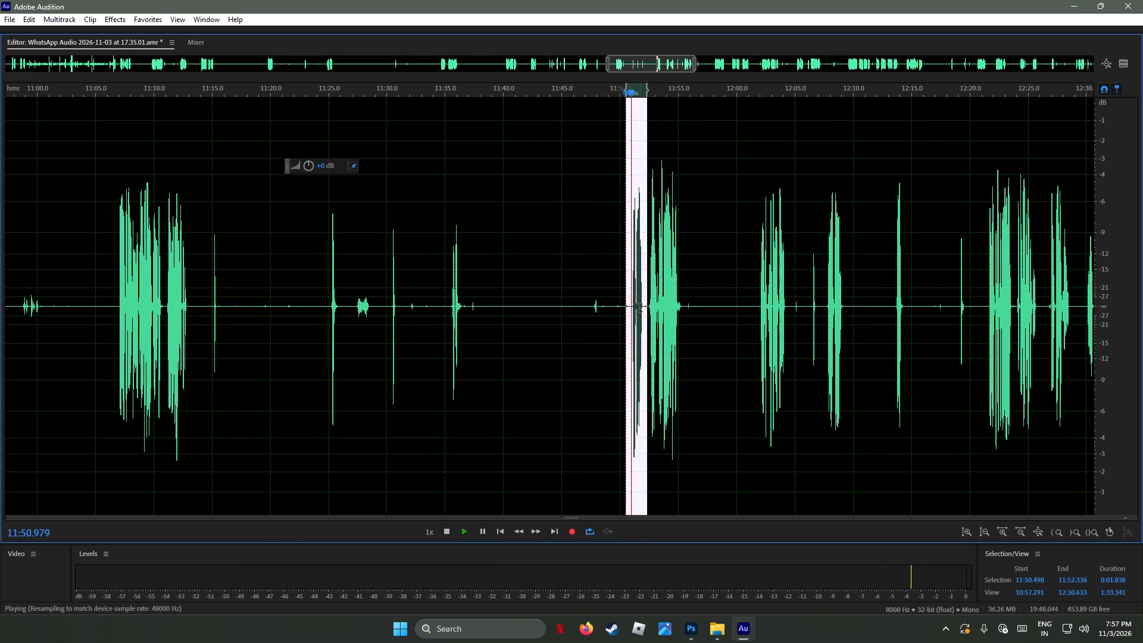
scroll(640, 308, "up", 7)
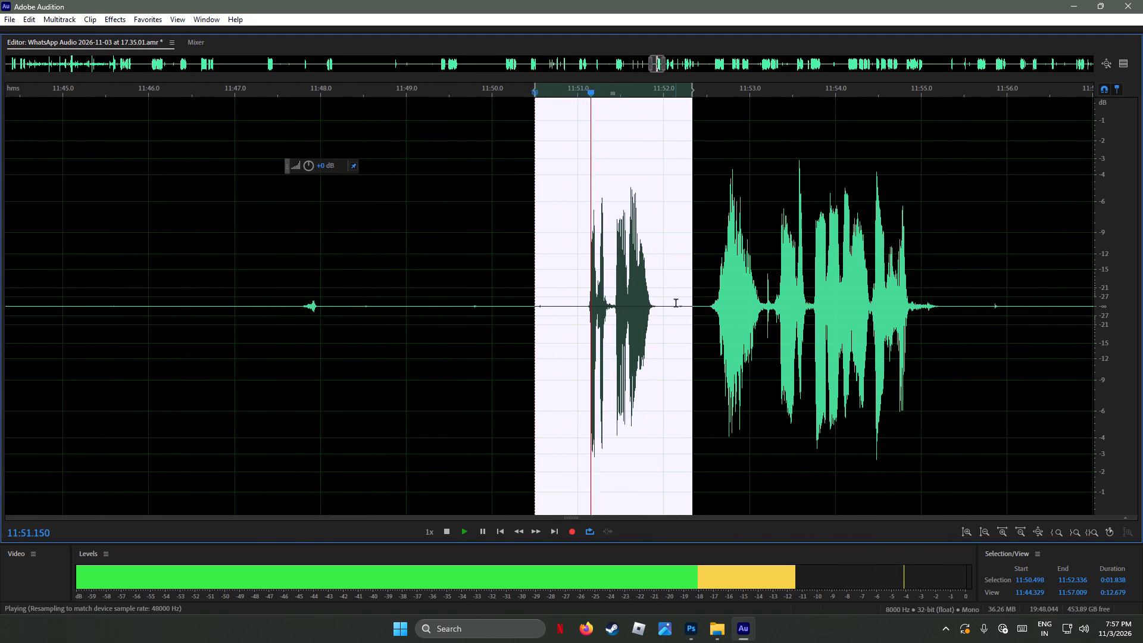
left_click_drag(673, 307, 660, 313)
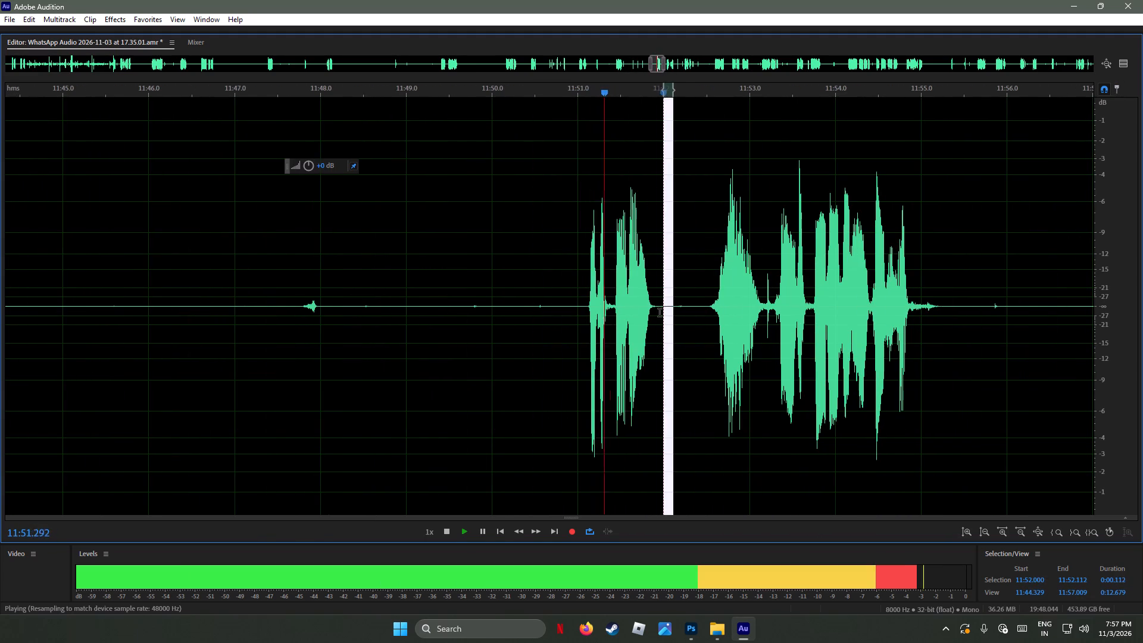
left_click_drag(660, 313, 583, 316)
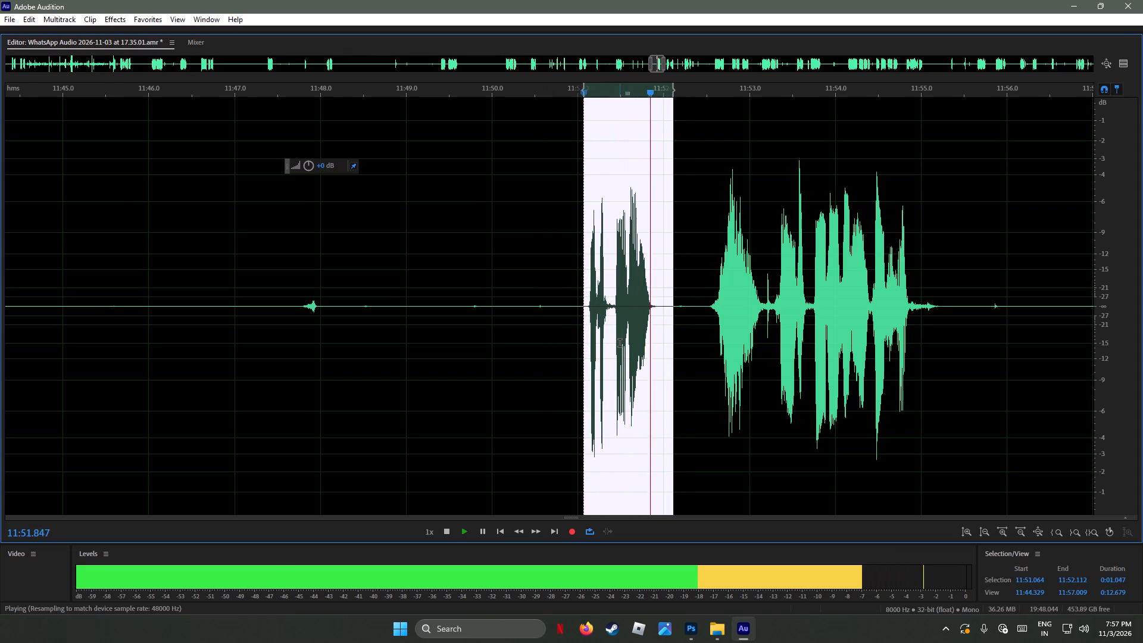
left_click_drag(567, 305, 677, 320)
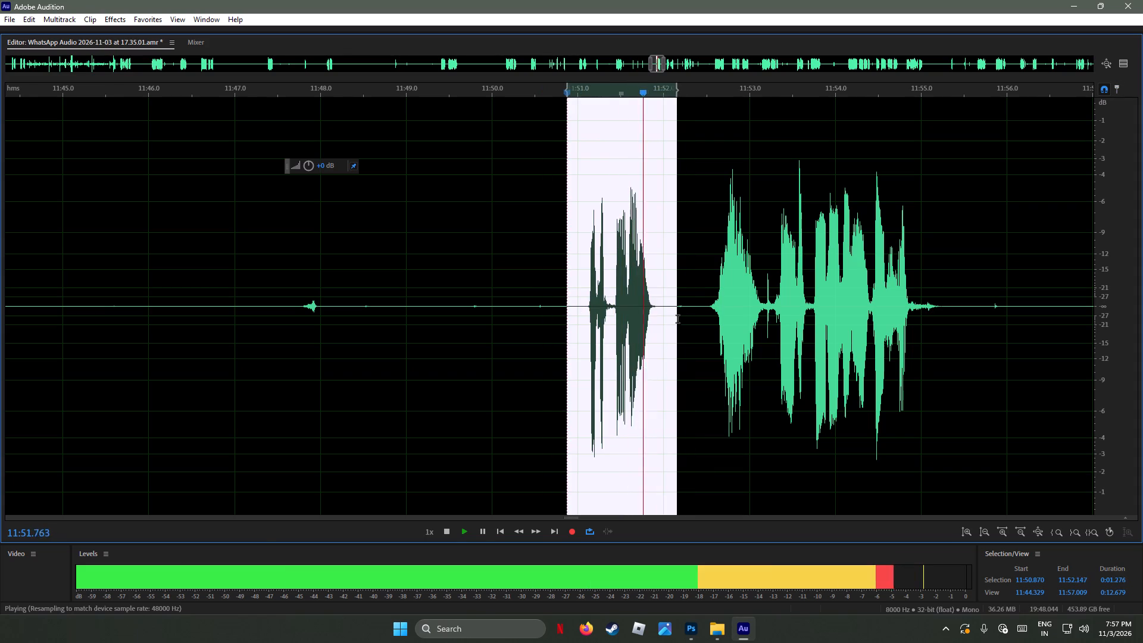
left_click_drag(677, 320, 702, 327)
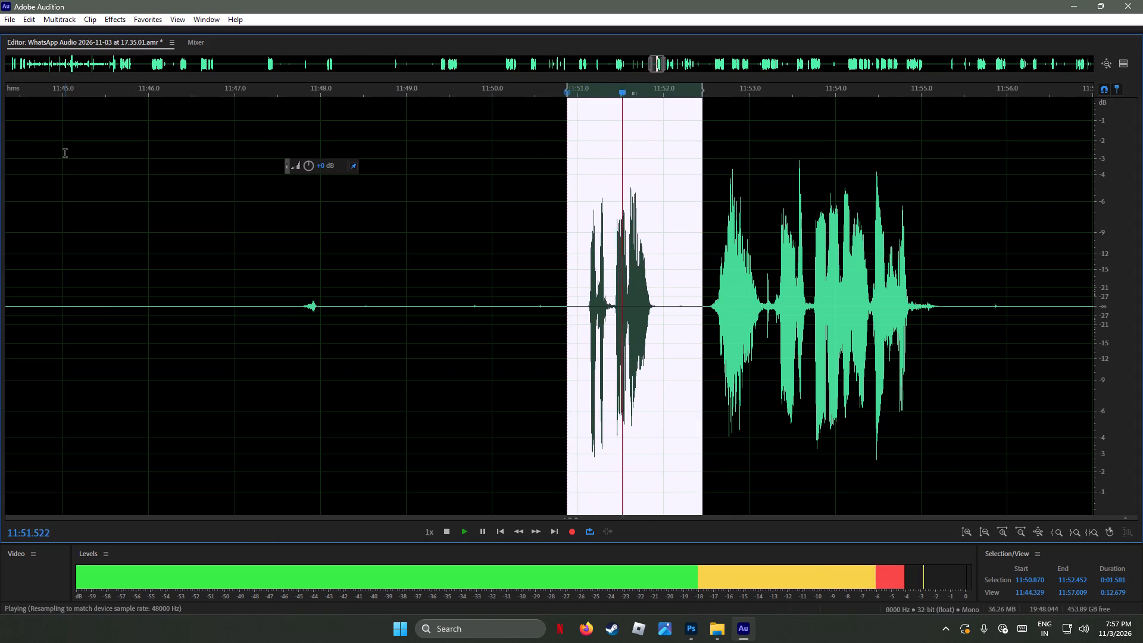
key("space")
left_click(111, 20)
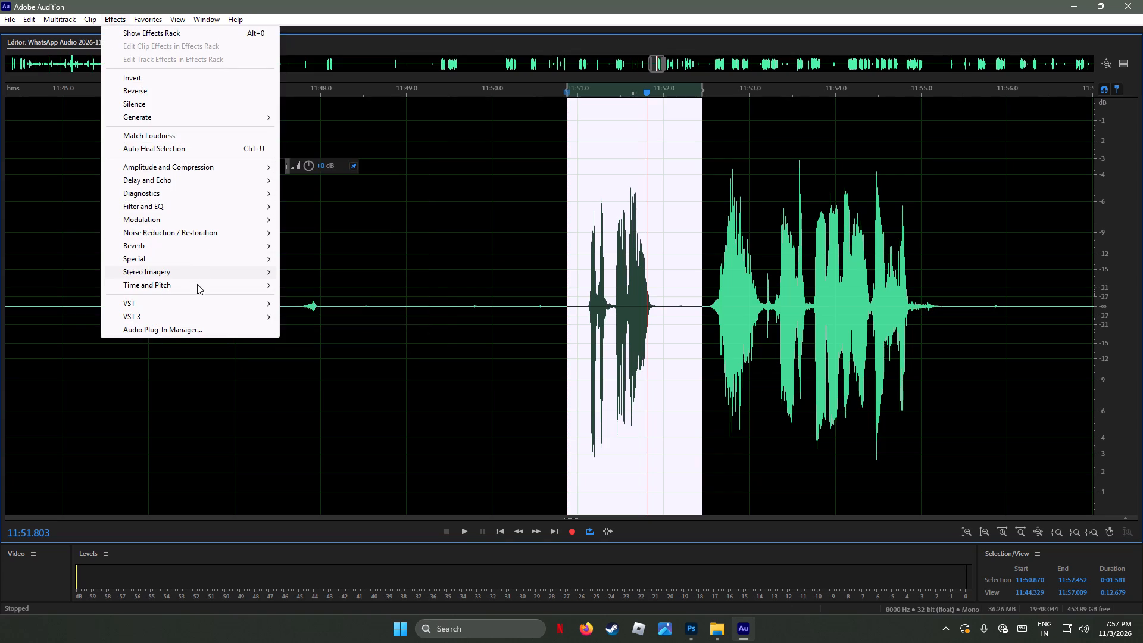
left_click(302, 337)
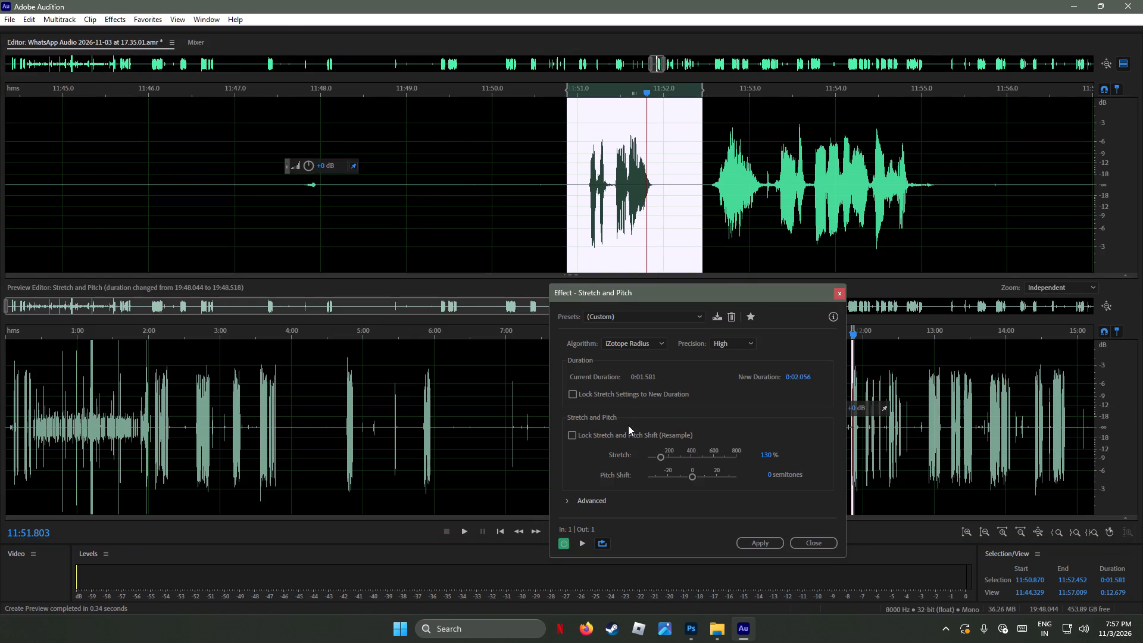
left_click(583, 543)
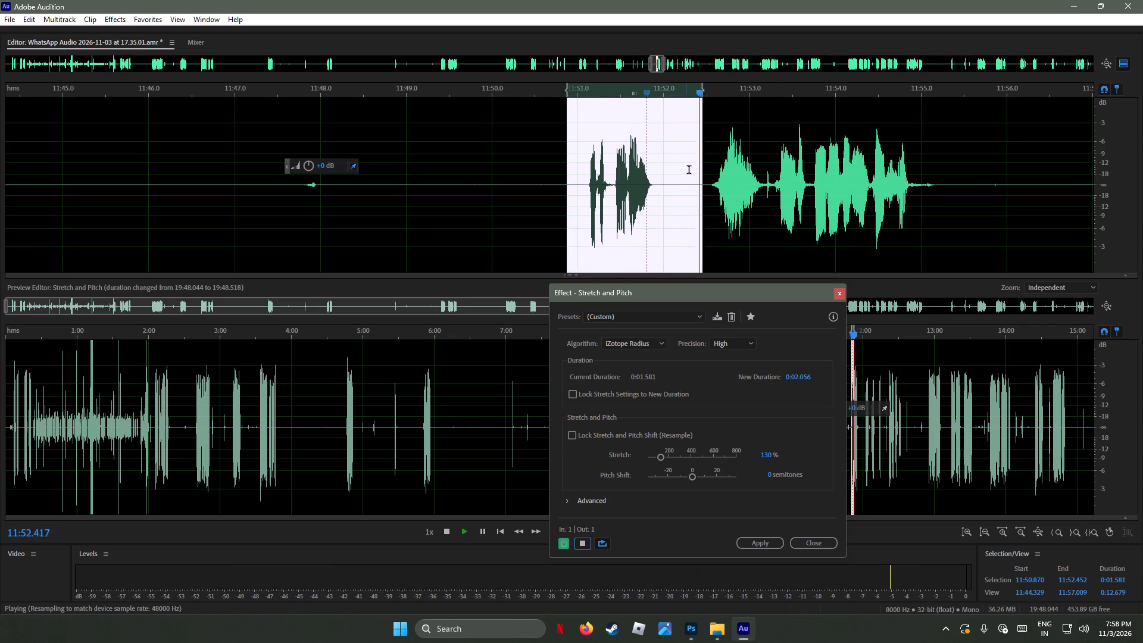
Preview the 130% stretch on the speech from about 11:52.3 to 11:55.4 and on its part from about 11:53.2, and close the effect unapplied.
left_click_drag(691, 167, 960, 227)
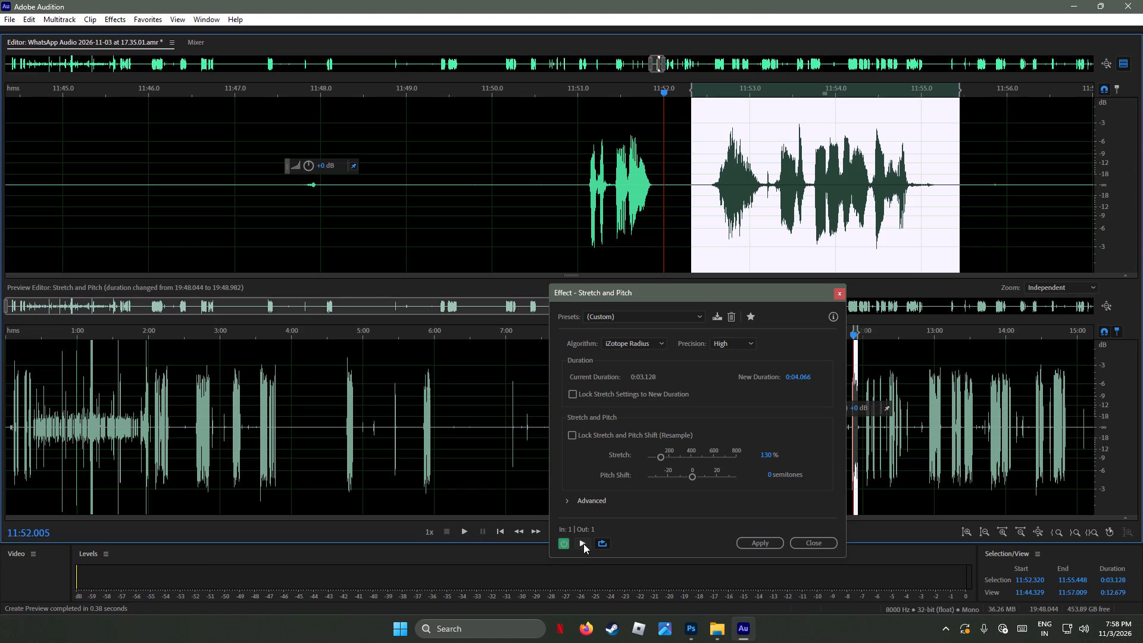
left_click(583, 544)
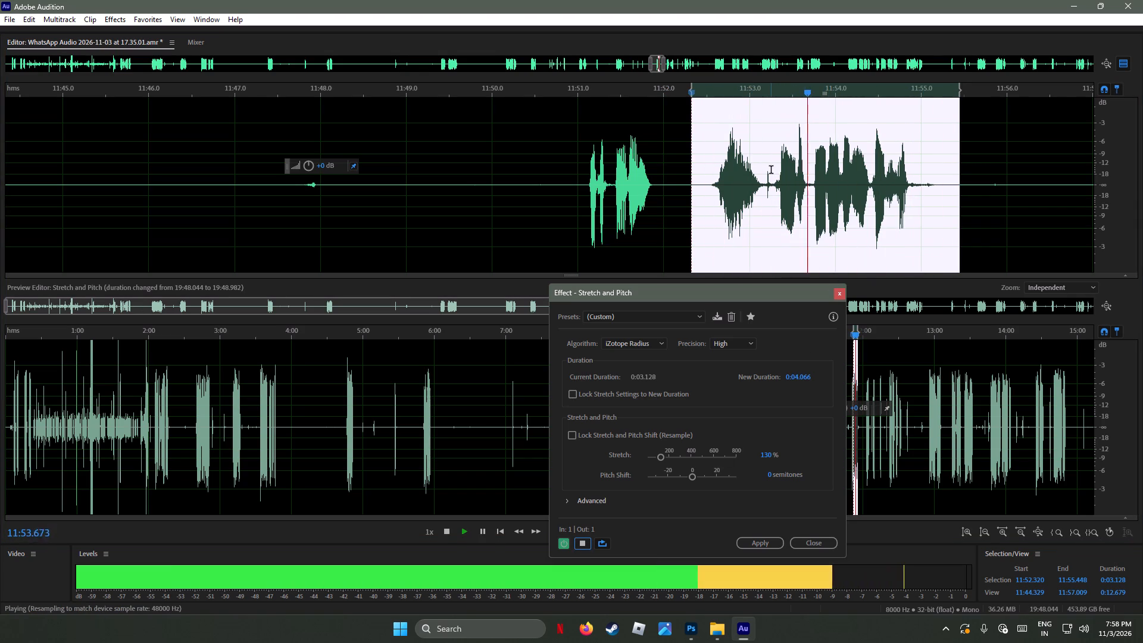
left_click_drag(771, 170, 943, 214)
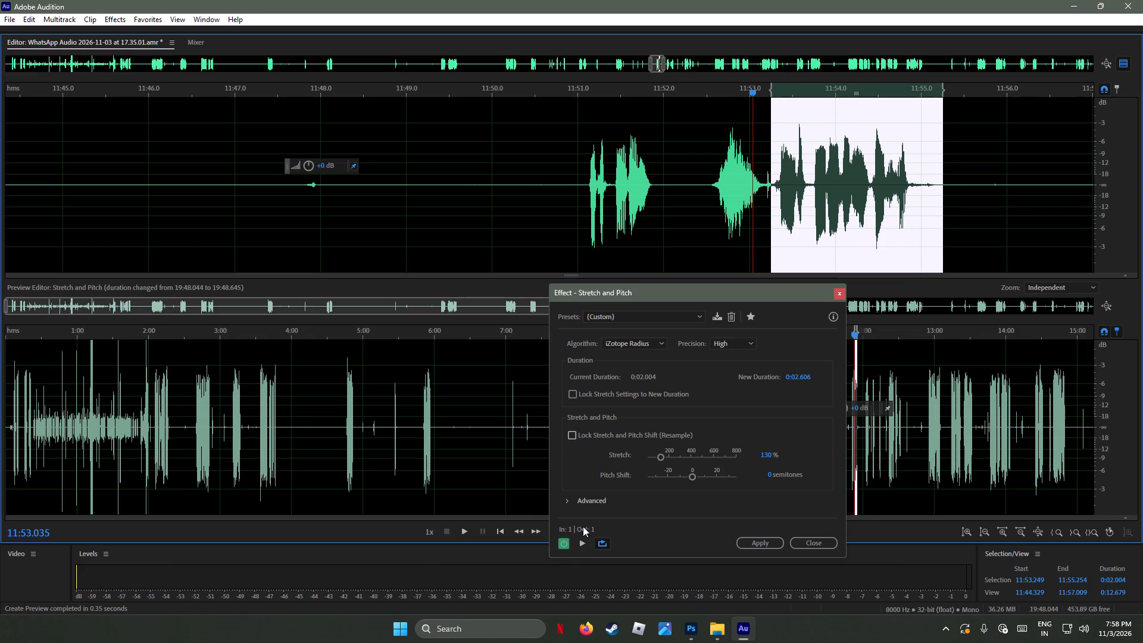
left_click(582, 538)
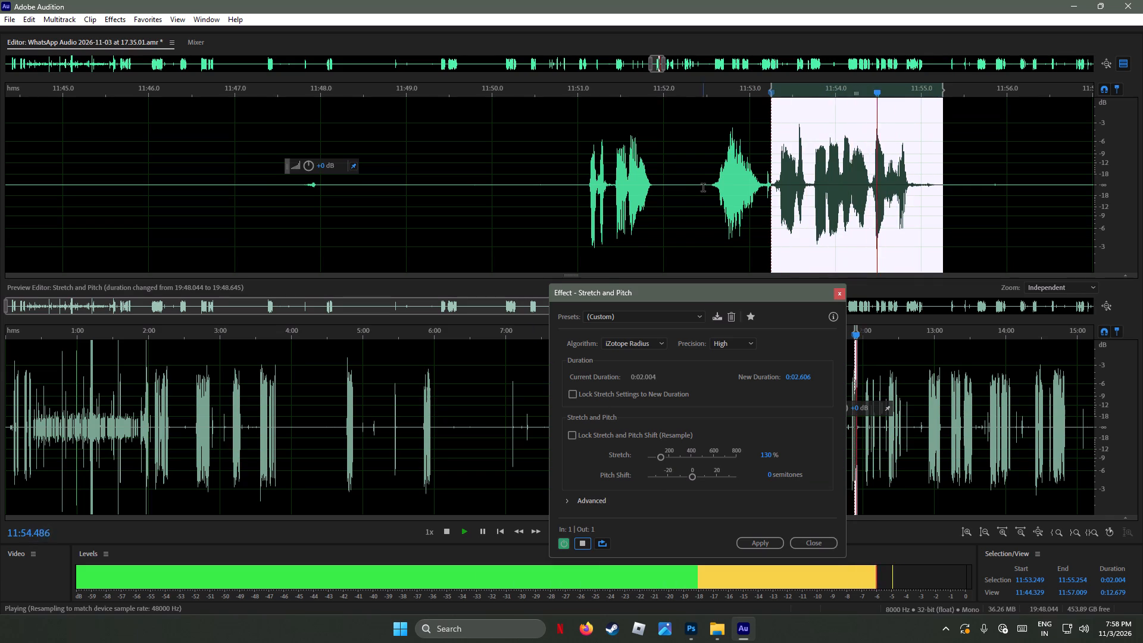
left_click_drag(704, 186, 949, 225)
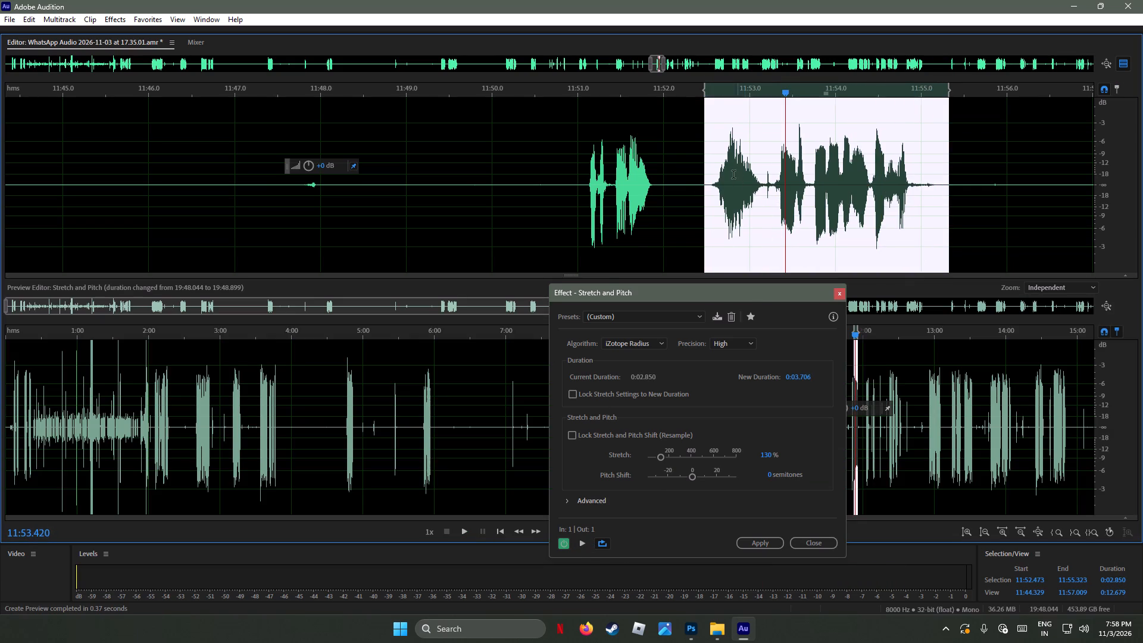
left_click(580, 542)
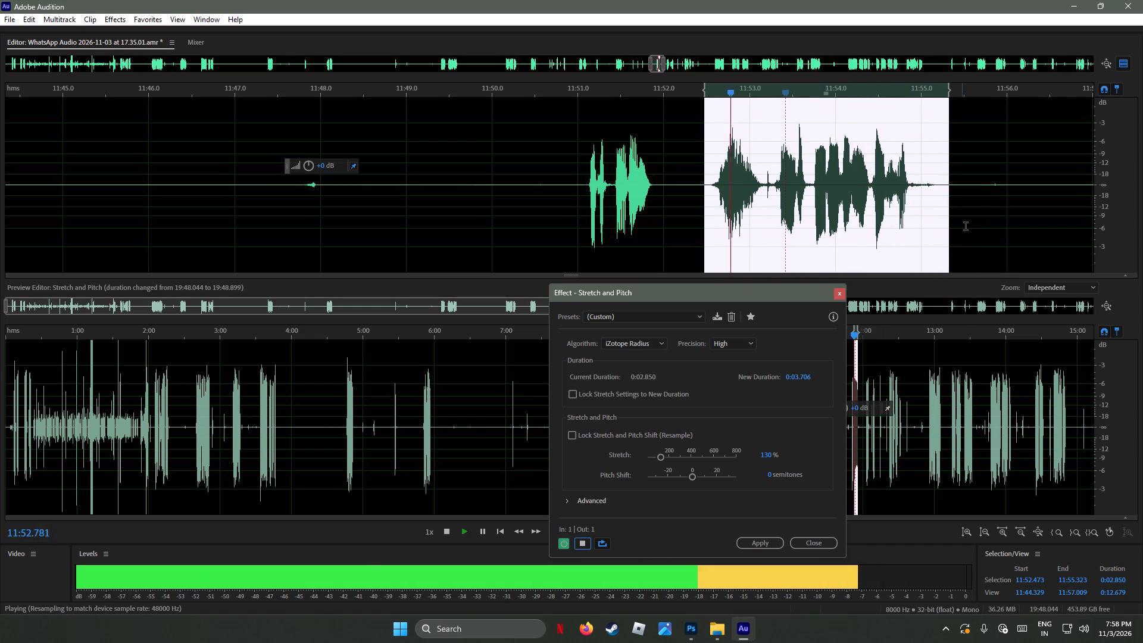
left_click(983, 185)
left_click(983, 185)
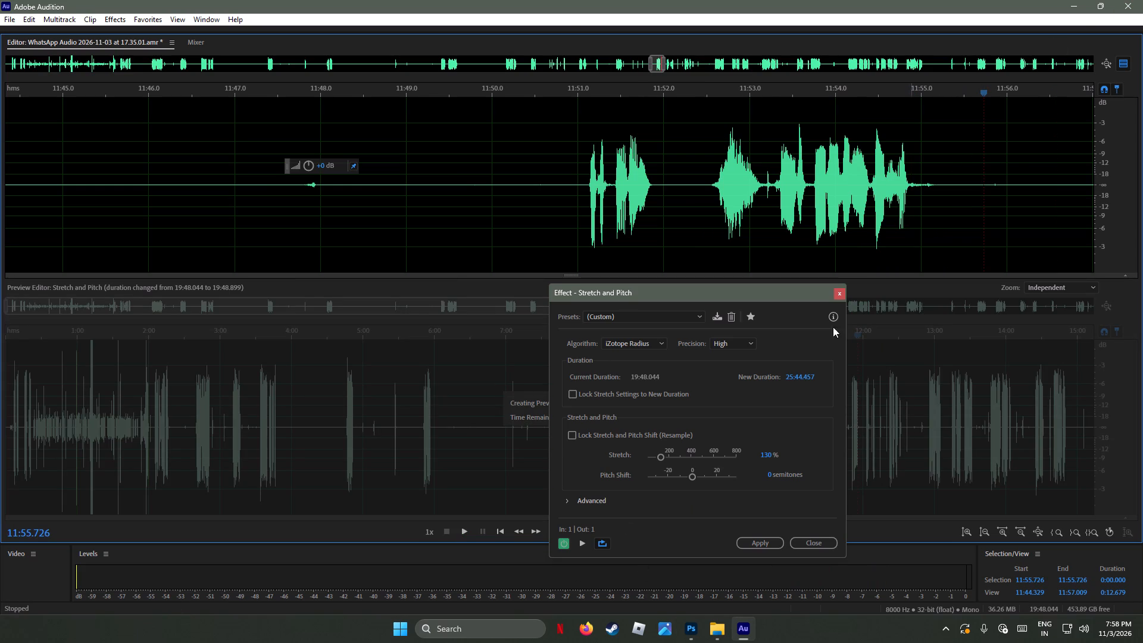
left_click(840, 295)
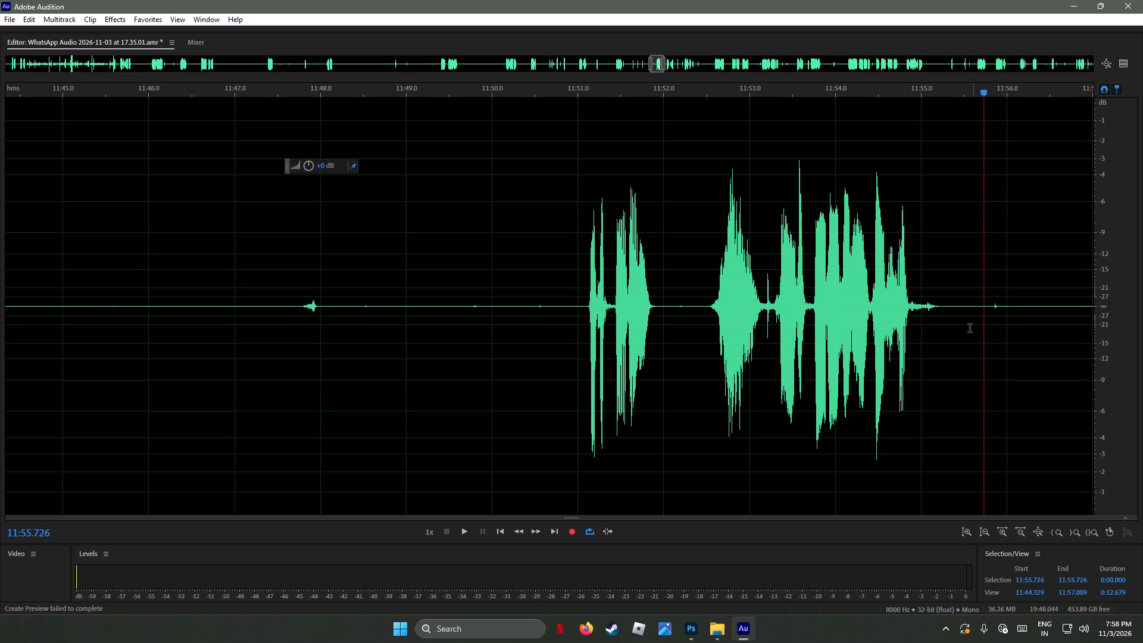
Resume playback from about 11:55.7, and loop the speech from about 12:02.0 to 12:04.4 to audition it.
key("space")
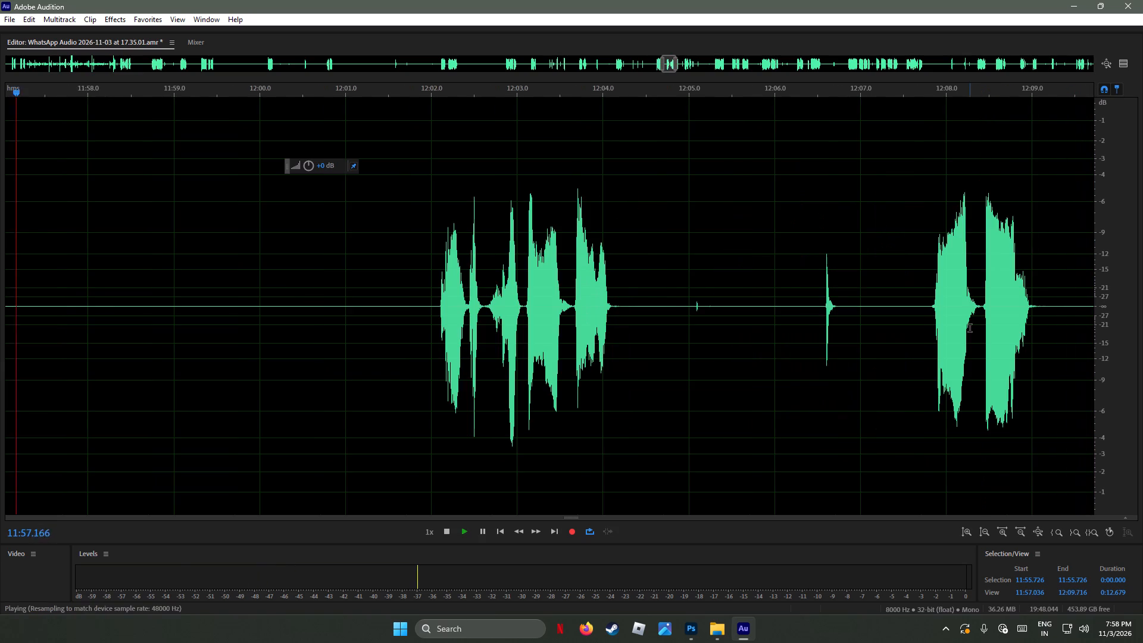
left_click_drag(428, 296, 564, 308)
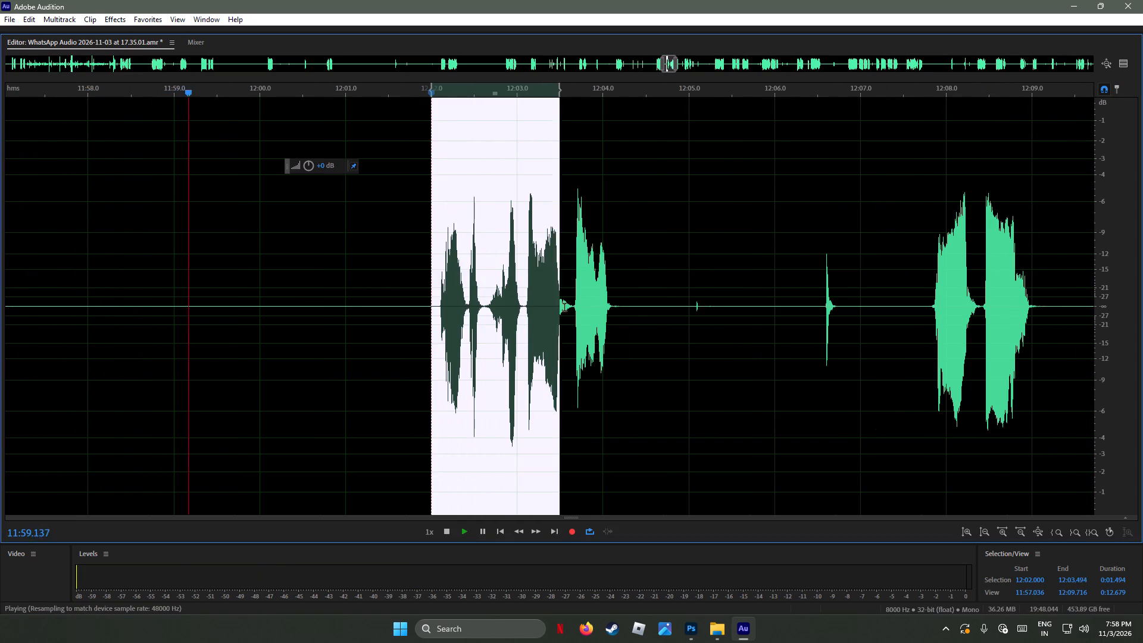
left_click_drag(564, 308, 636, 326)
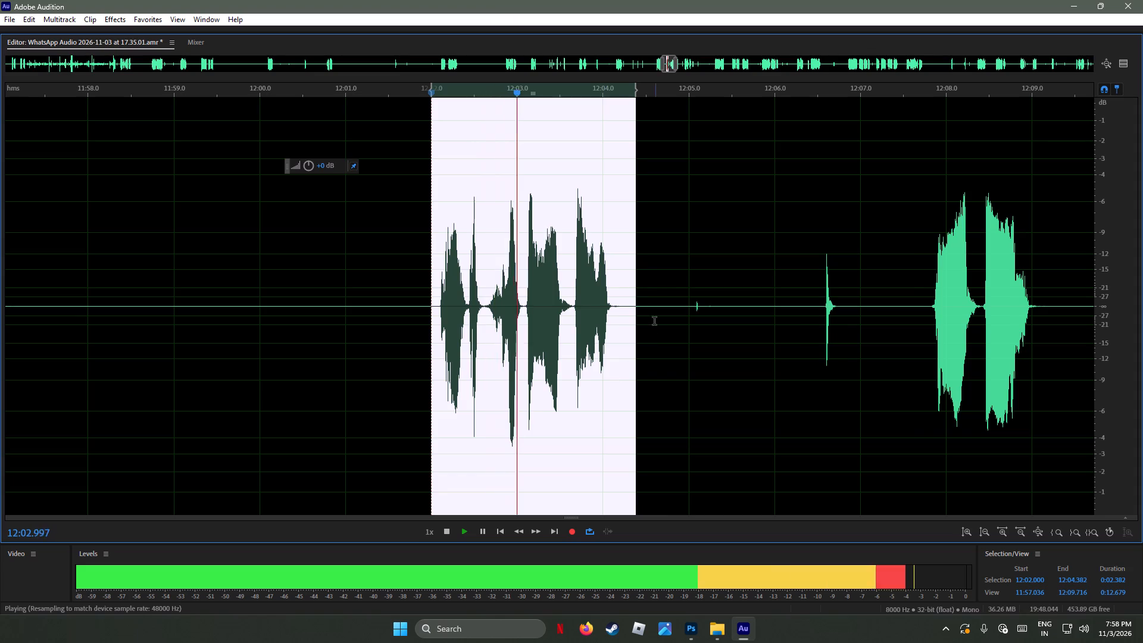
Audition the section from about 12:04.7 to 12:12.3, looping its bursts at about 12:07.7–12:09.2, and the burst at about 12:13.6–12:14.6.
left_click_drag(667, 291, 629, 341)
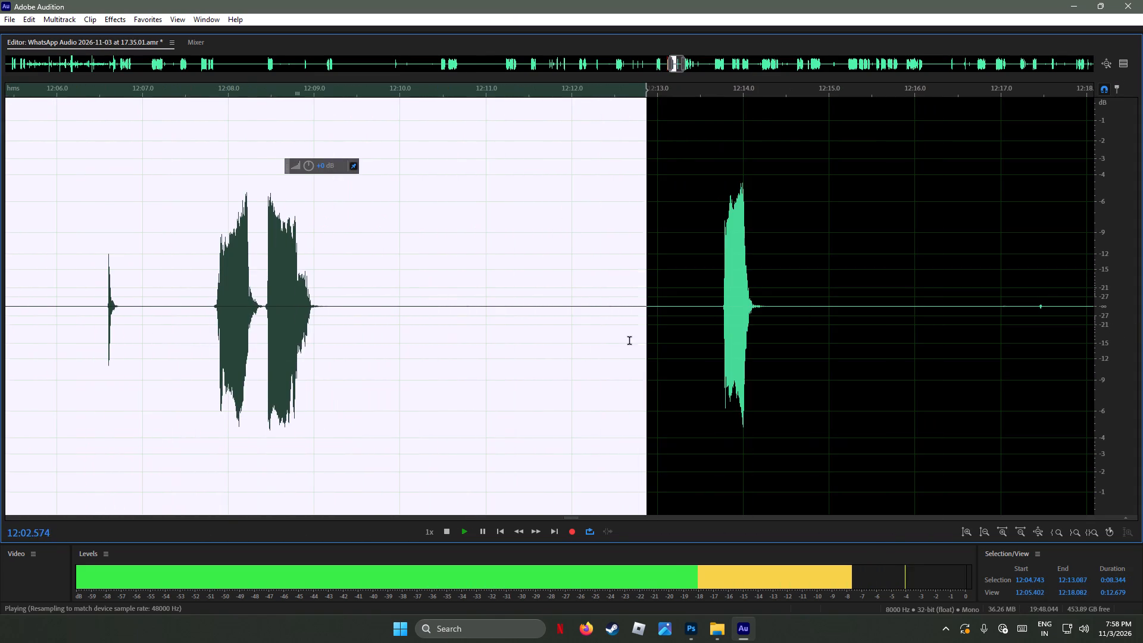
left_click_drag(629, 341, 598, 348)
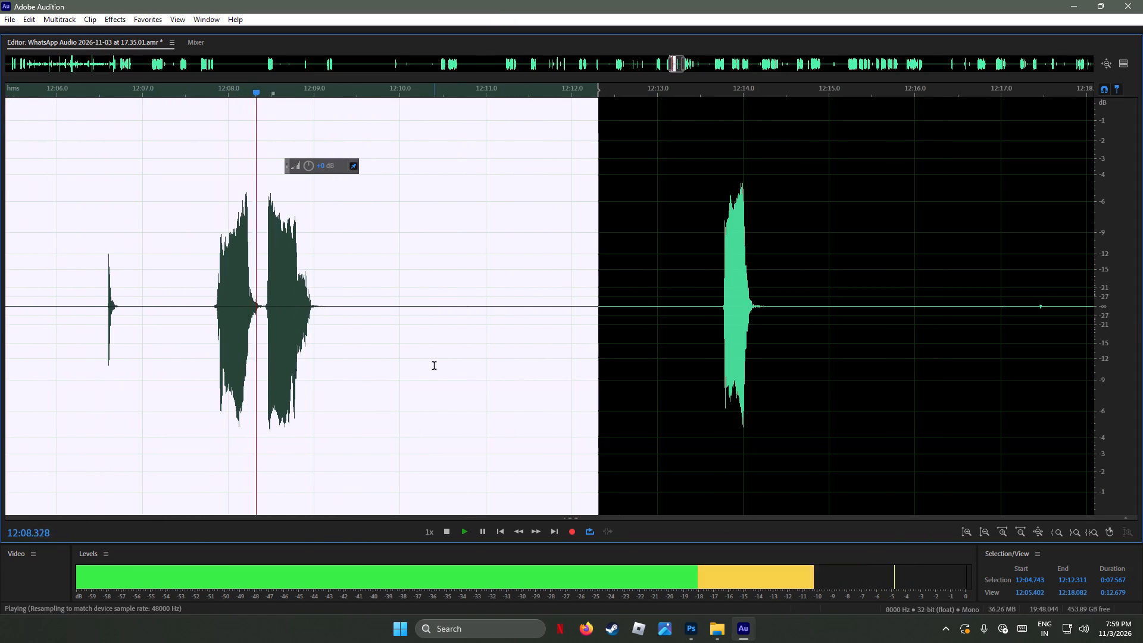
left_click_drag(333, 310, 246, 332)
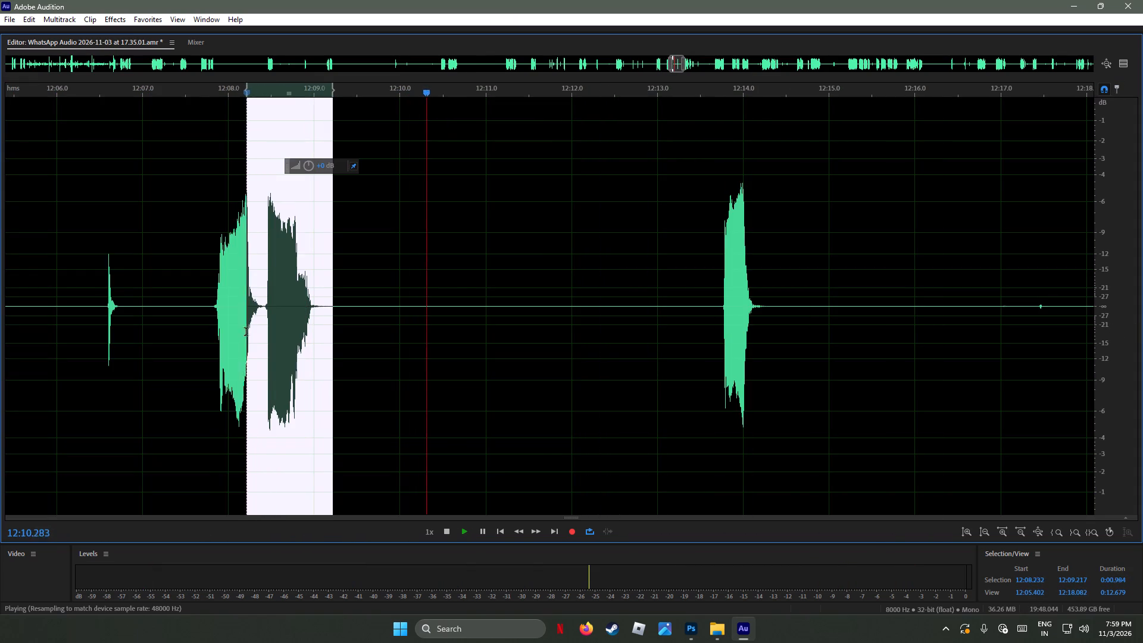
left_click_drag(246, 332, 201, 335)
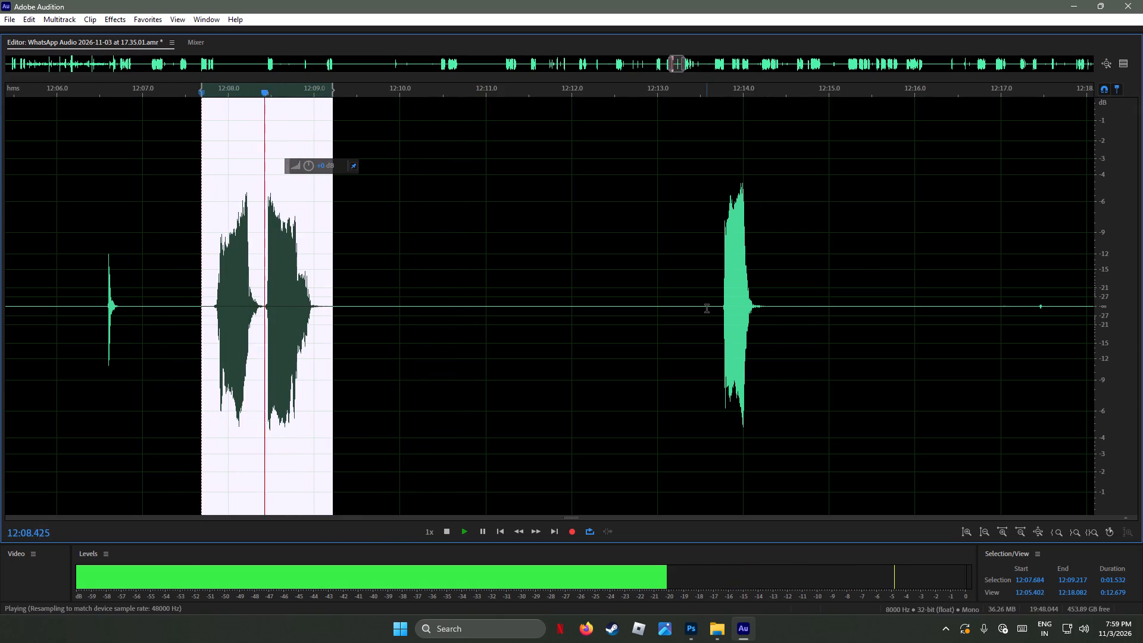
left_click_drag(707, 309, 801, 310)
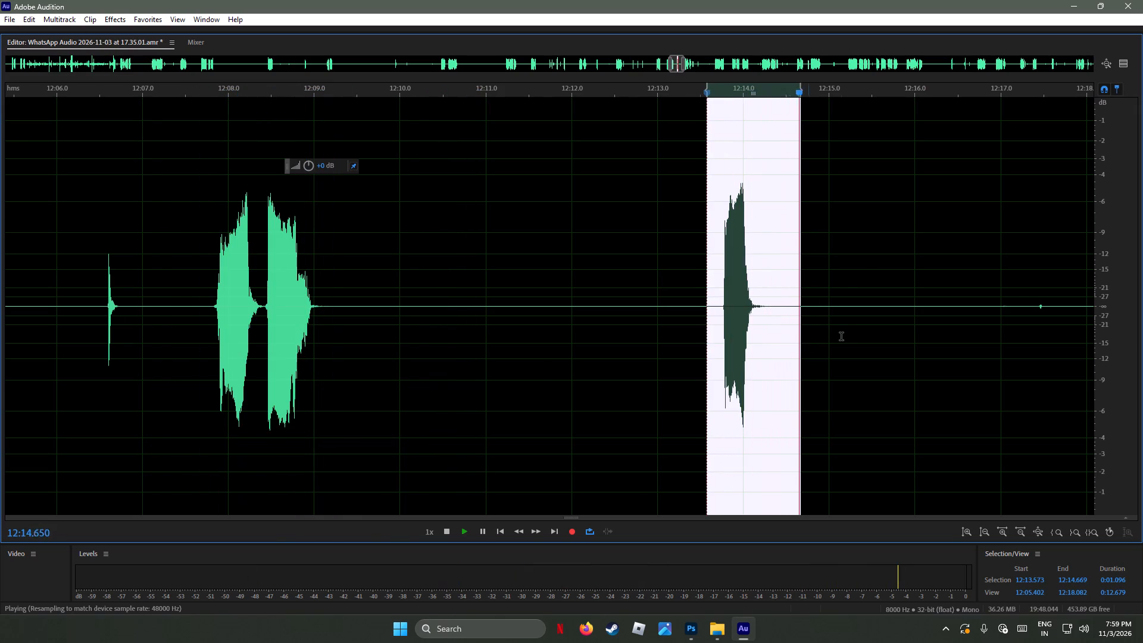
Play the section from about 12:16.7 to 12:32.6, and loop its phrases at about 12:21.4–12:24.0 and 12:23.8–12:25.8 to audition them.
scroll(838, 331, "down", 3)
left_click_drag(895, 291, 1142, 333)
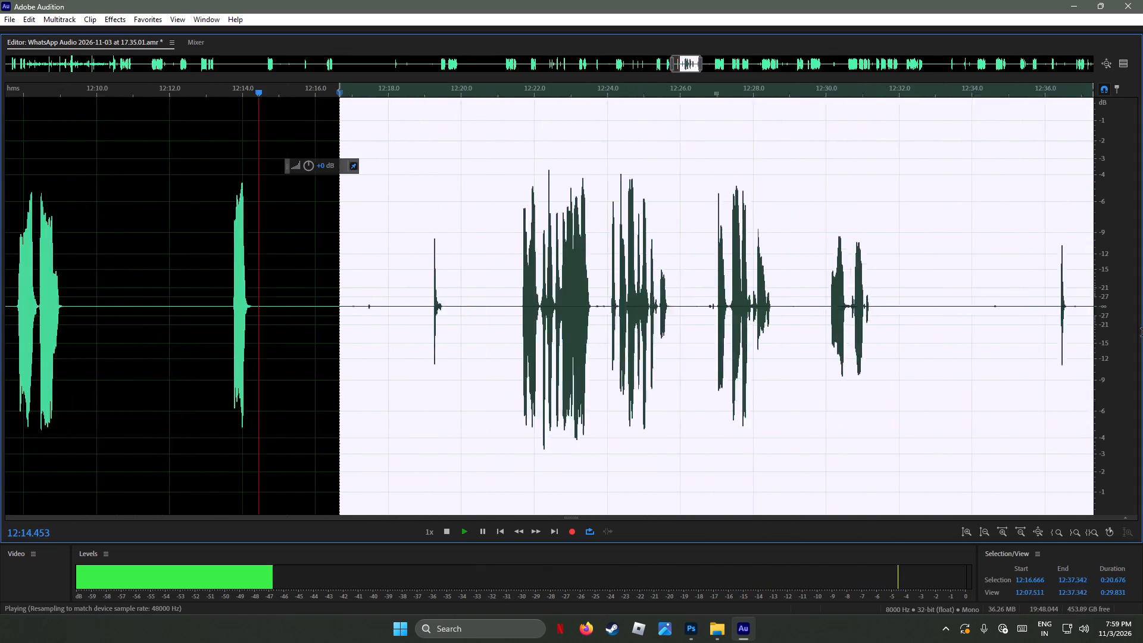
left_click_drag(1142, 333, 774, 365)
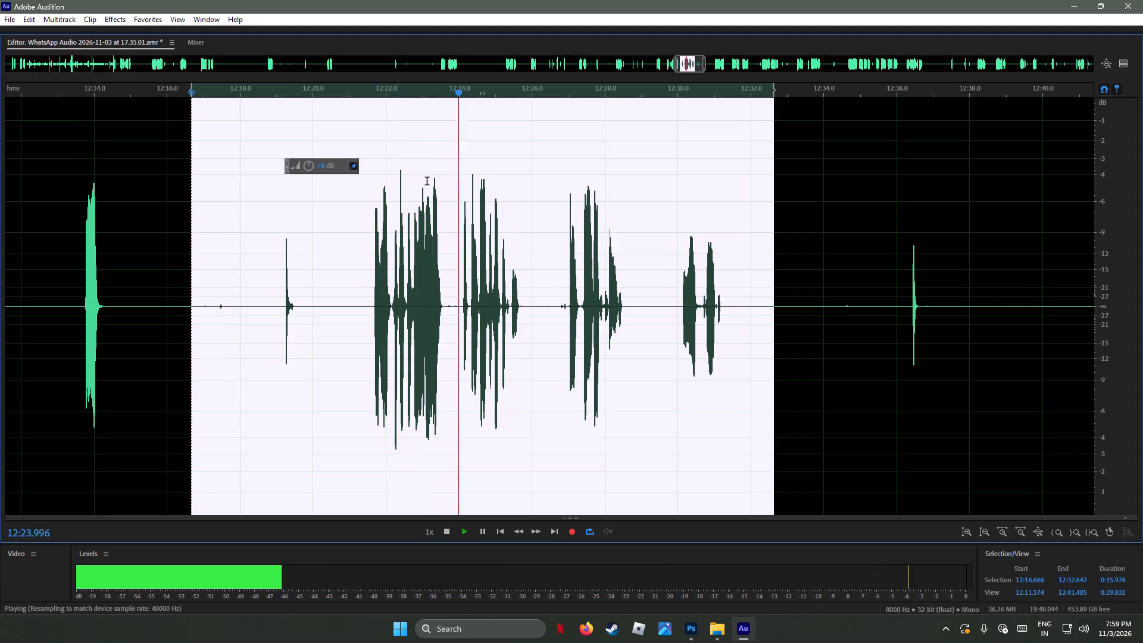
left_click_drag(456, 305, 451, 307)
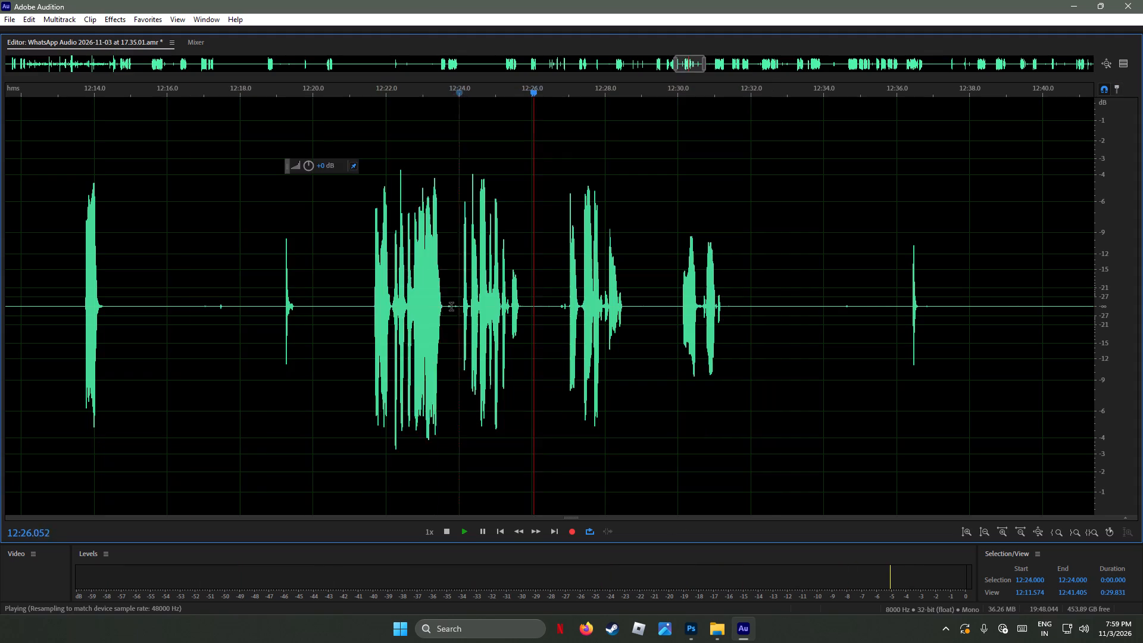
left_click_drag(451, 307, 364, 319)
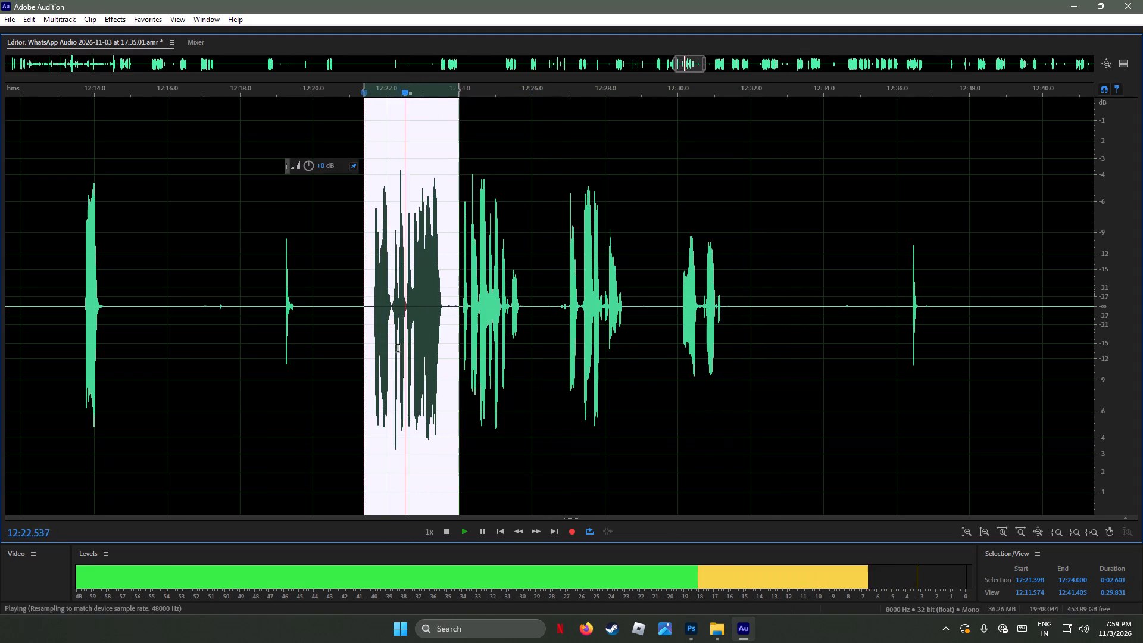
scroll(392, 338, "up", 5)
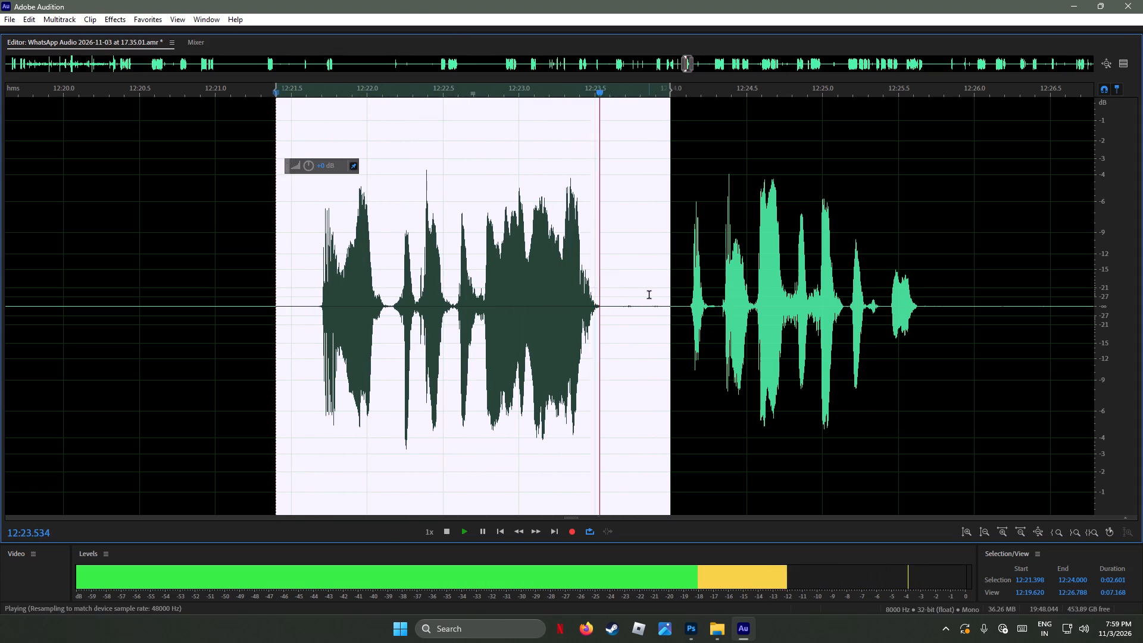
left_click_drag(646, 294, 945, 370)
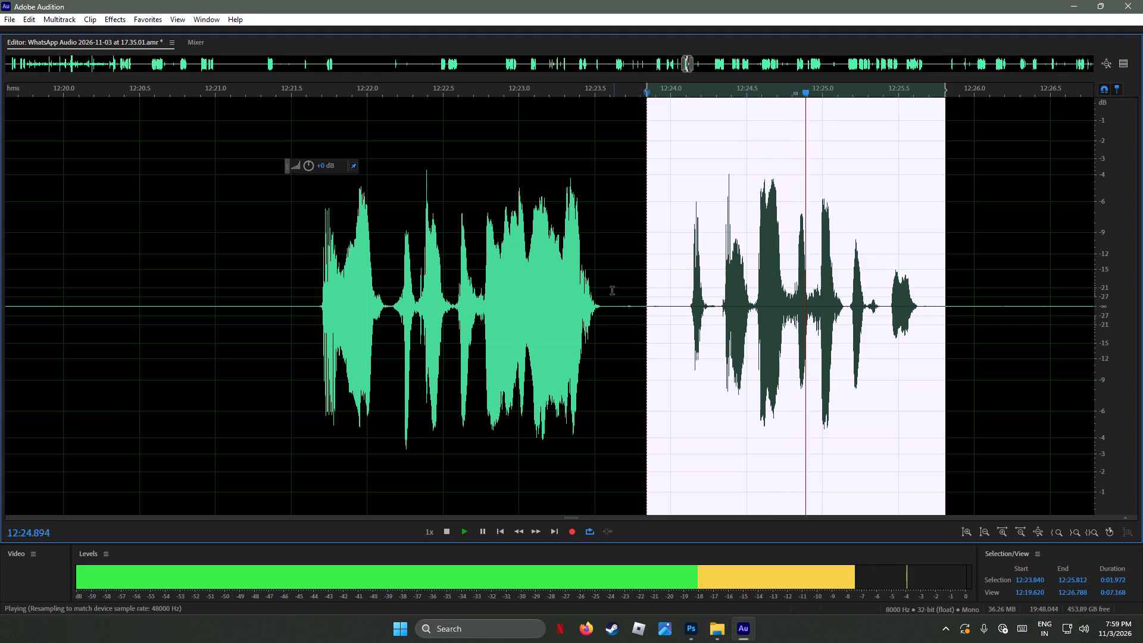
left_click_drag(624, 308, 283, 361)
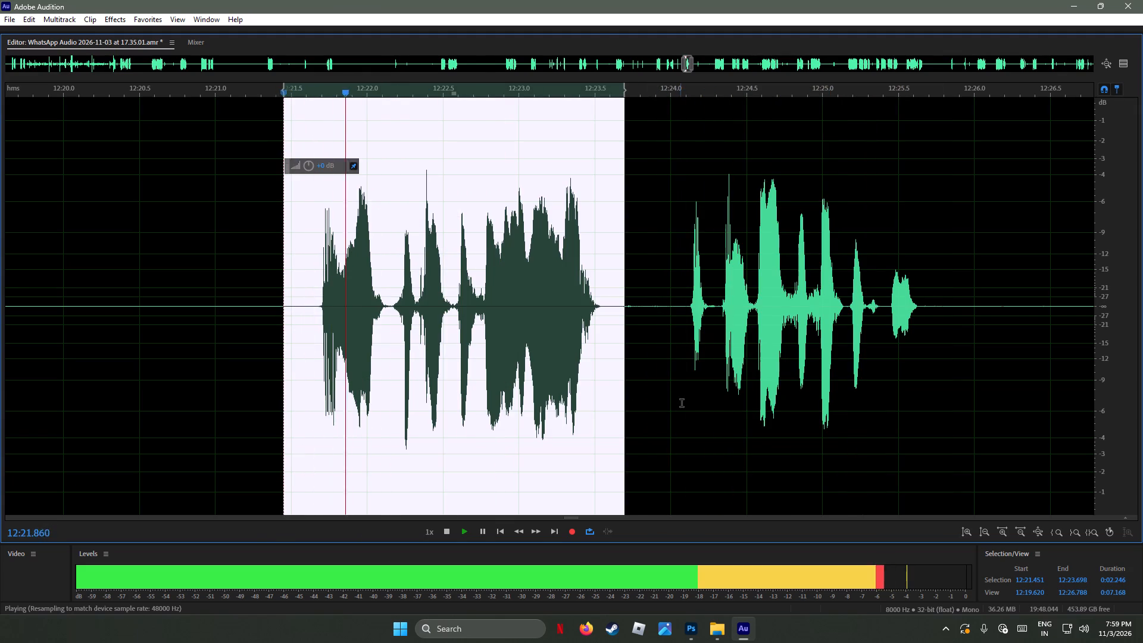
Loop the phrase from about 12:26.7 to 12:28.6 and the two bursts from about 12:30.1 to 12:31.3 to audition them.
left_click_drag(1000, 311, 909, 349)
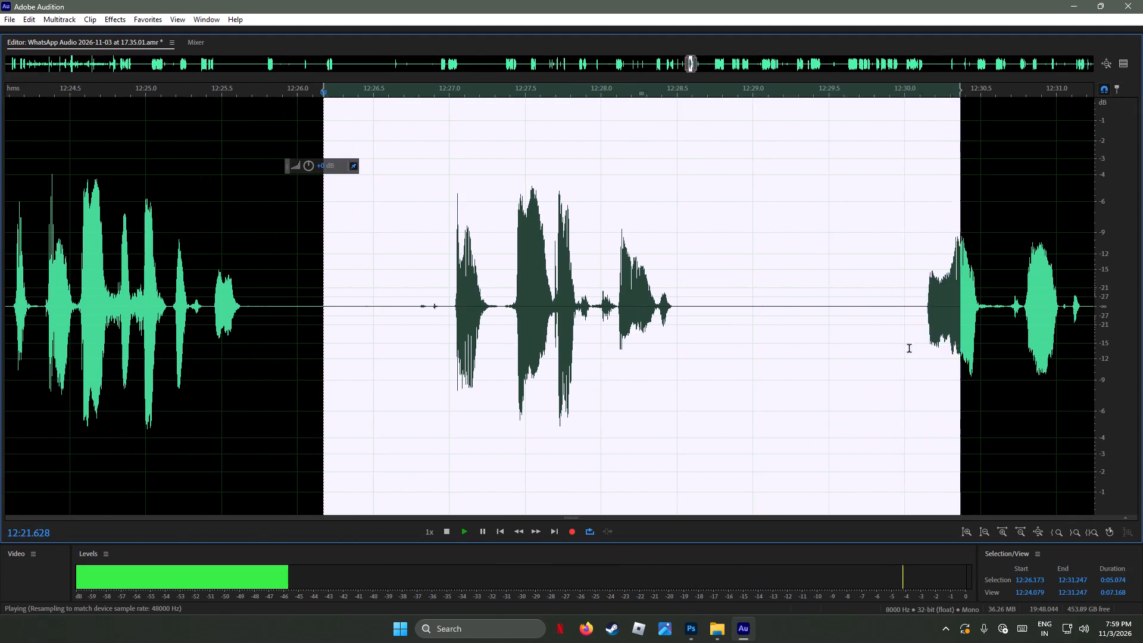
left_click_drag(909, 349, 790, 355)
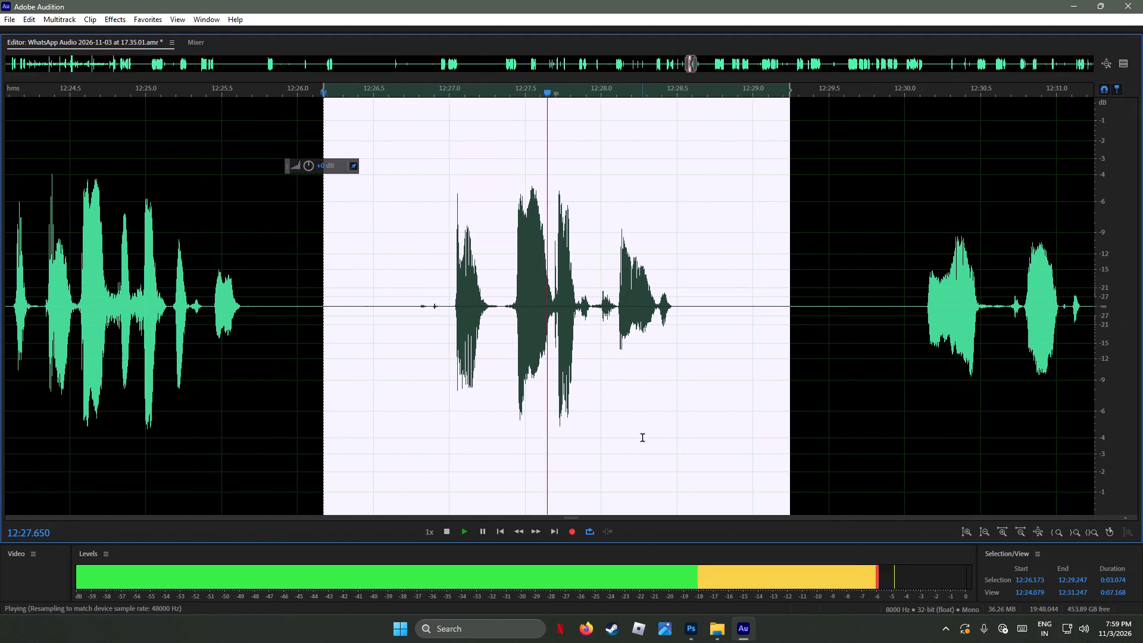
left_click_drag(686, 308, 414, 339)
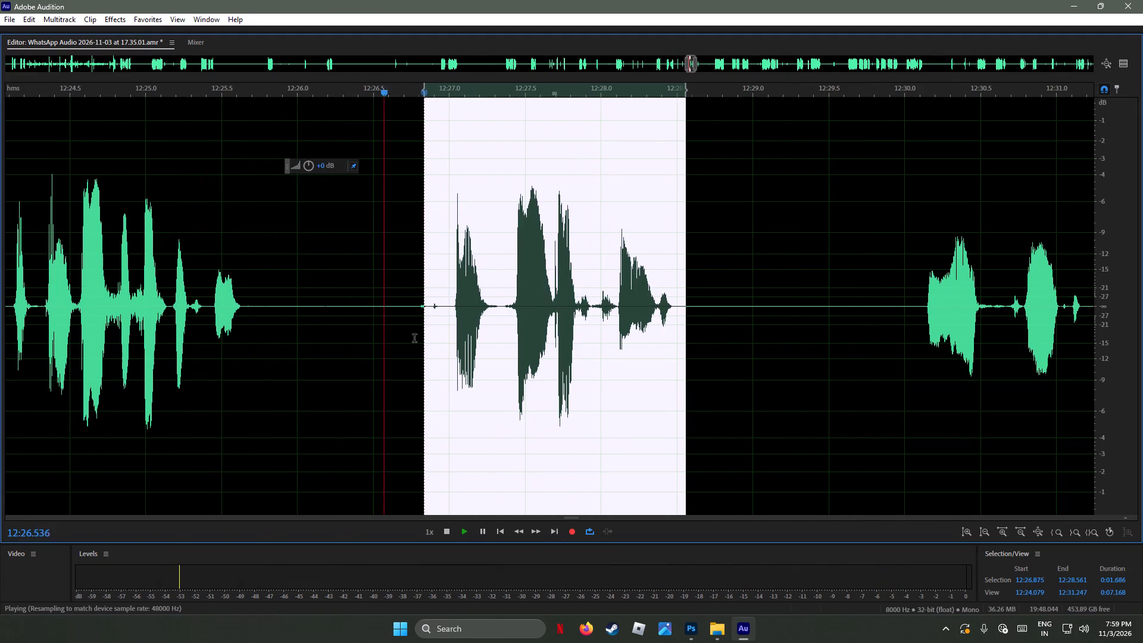
left_click_drag(414, 339, 401, 339)
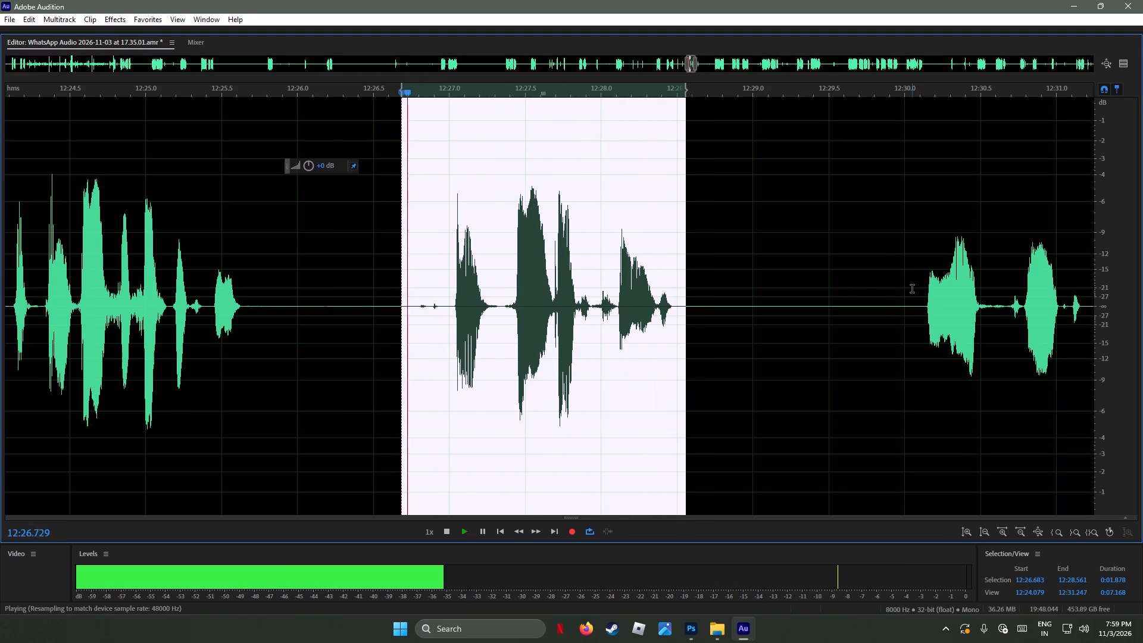
left_click_drag(912, 289, 483, 369)
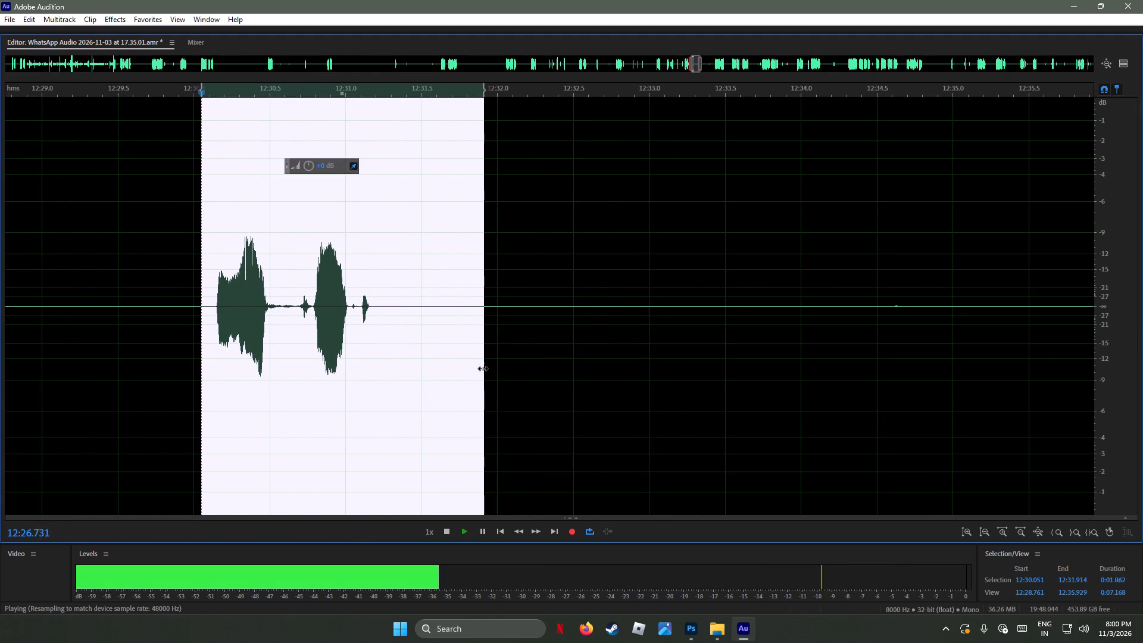
left_click_drag(392, 305, 229, 327)
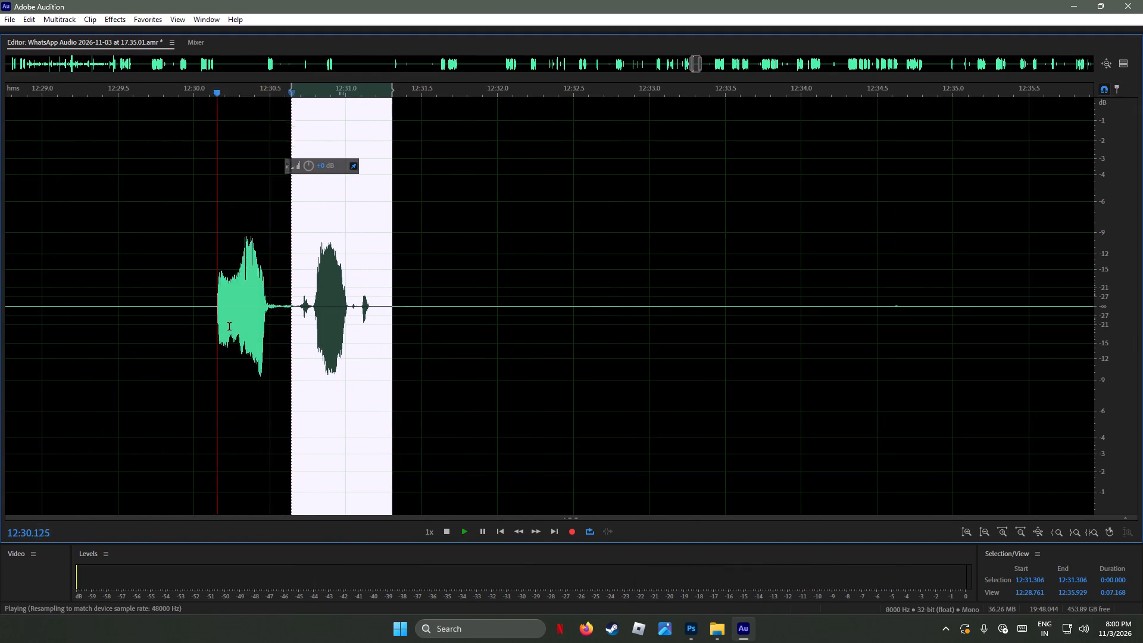
left_click_drag(229, 327, 205, 324)
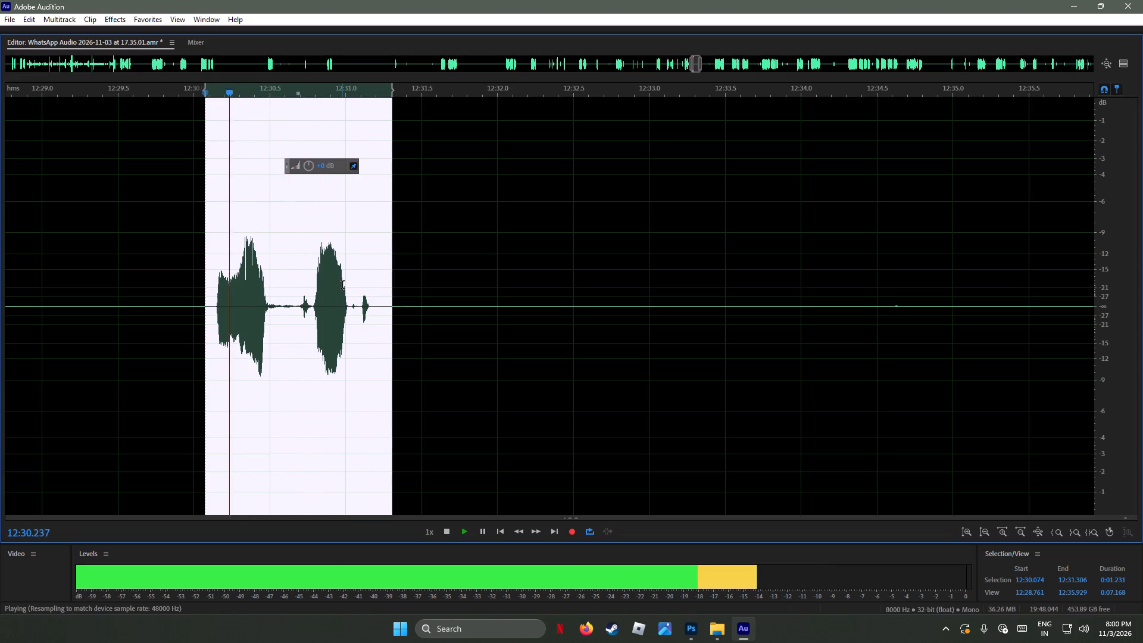
Audition the short spike at about 12:36.3–12:37.4 and the section from about 12:41.5 to 13:08.2.
scroll(342, 285, "down", 3)
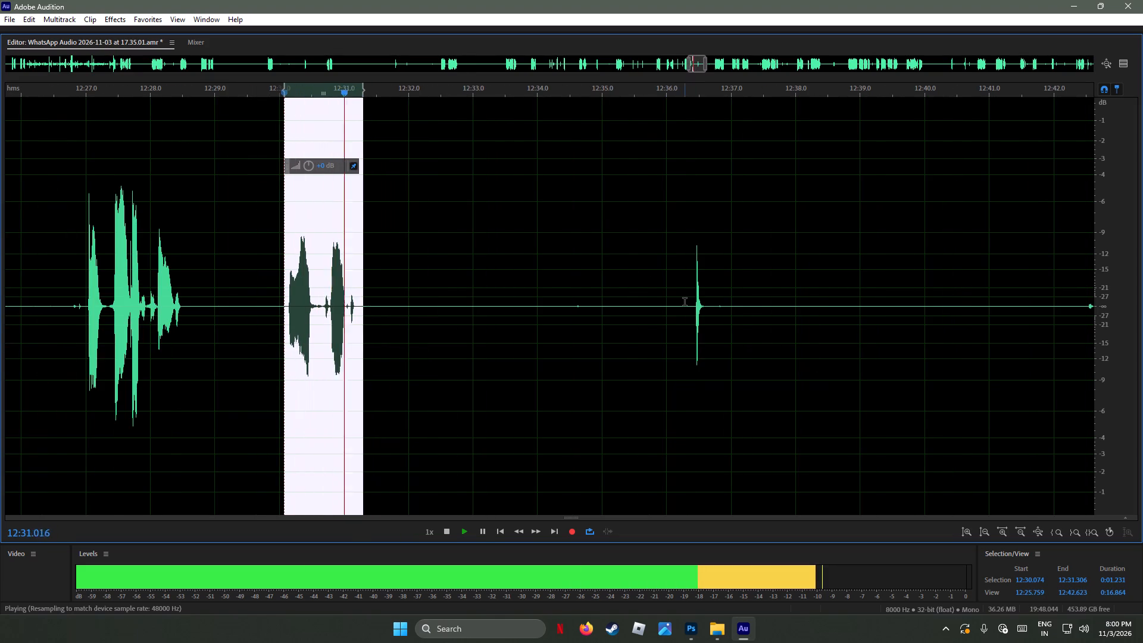
left_click_drag(685, 302, 754, 317)
scroll(771, 343, "down", 6)
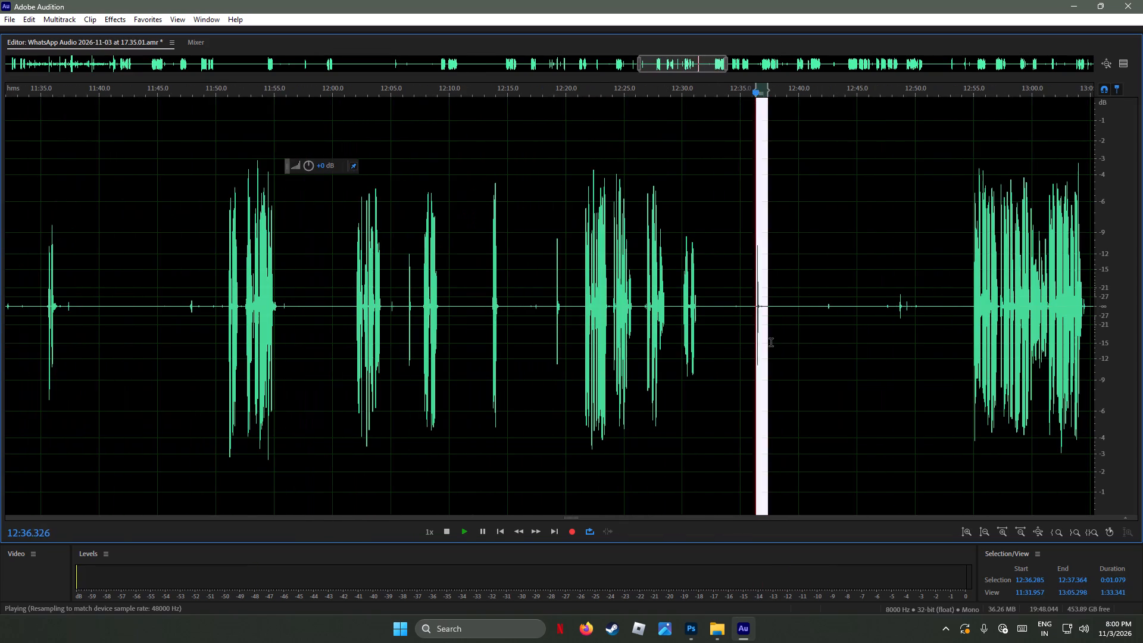
left_click_drag(816, 301, 864, 358)
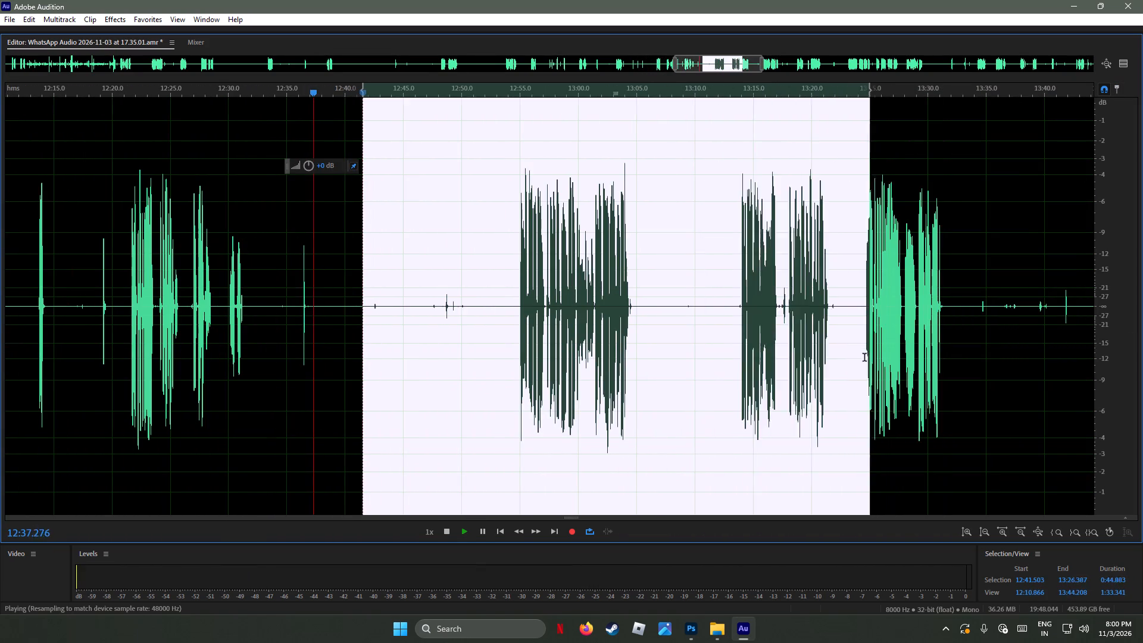
left_click_drag(864, 358, 673, 360)
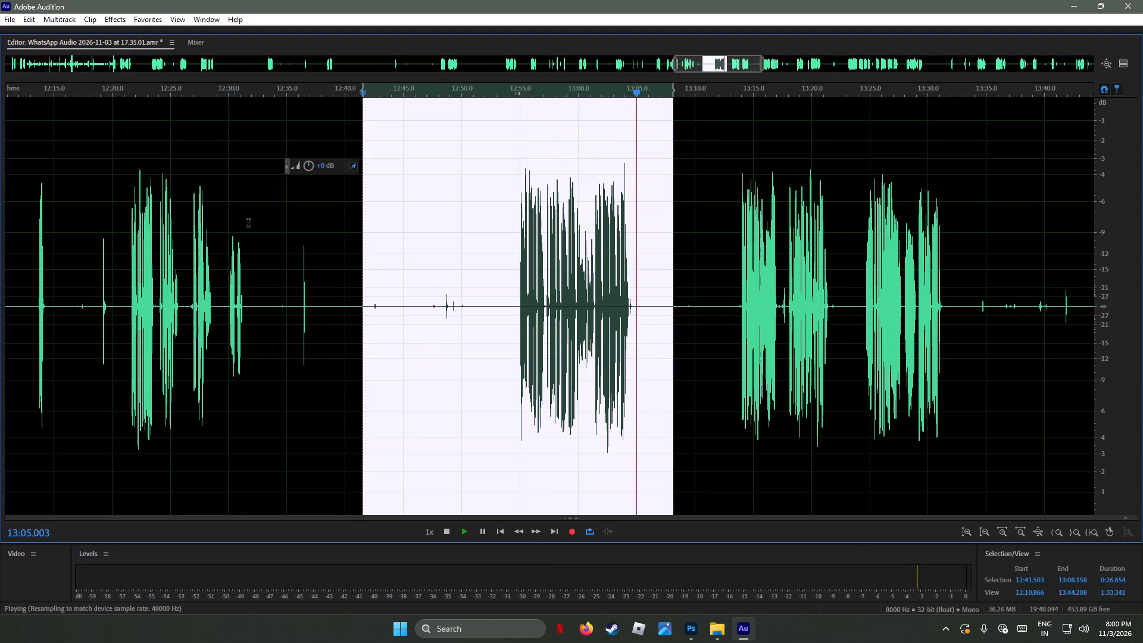
Audition the speech sections from about 13:13.5 to 13:23.2 and from about 13:22.7 to 13:37.0.
left_click_drag(735, 299, 848, 327)
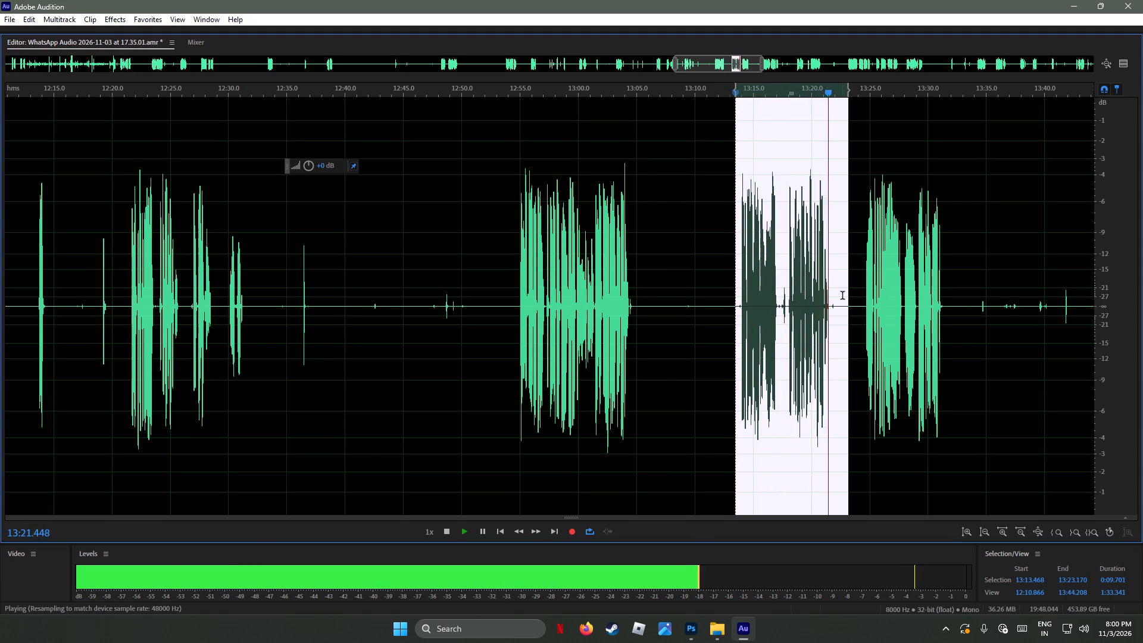
left_click_drag(842, 296, 1009, 341)
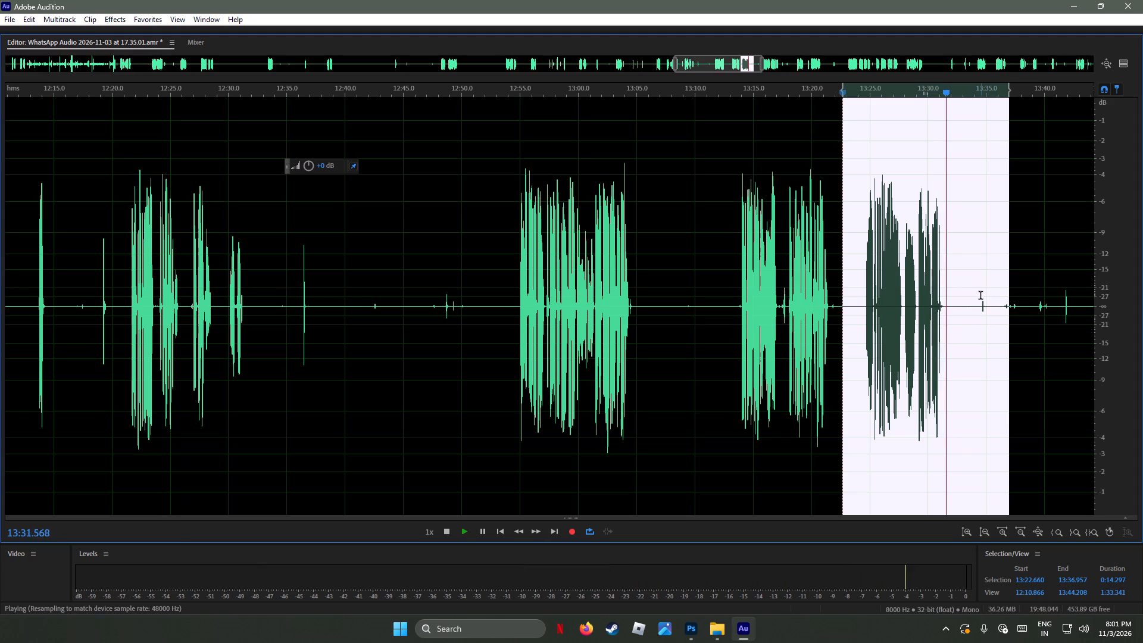
Select the section from about 13:34.4 to 14:17.8 and play it to audition its speech.
left_click_drag(979, 296, 961, 326)
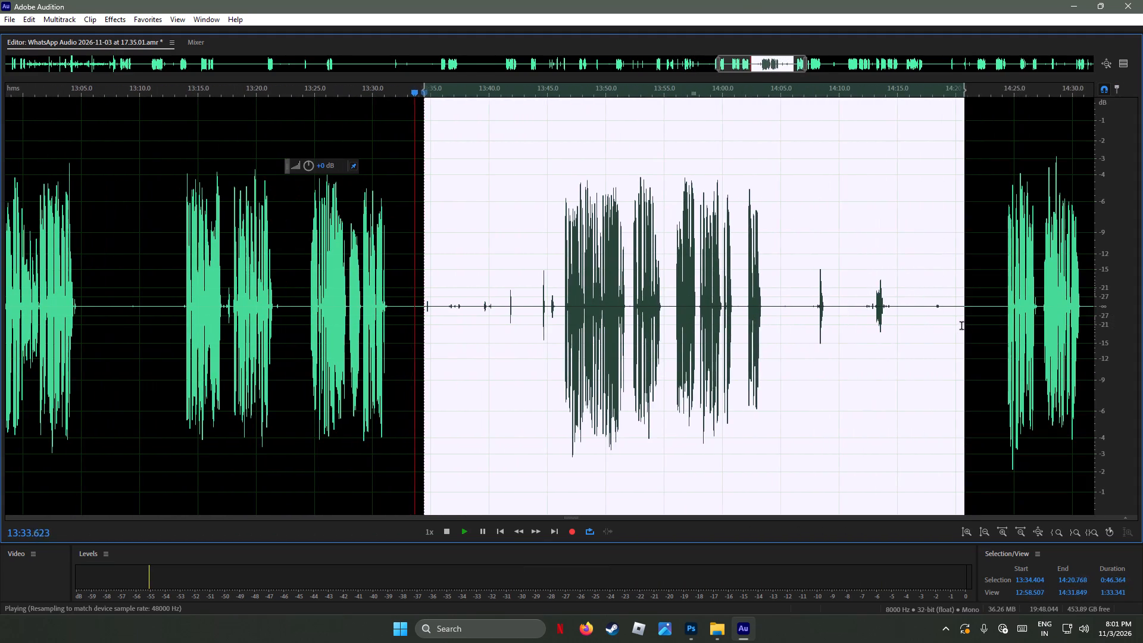
left_click_drag(961, 326, 929, 330)
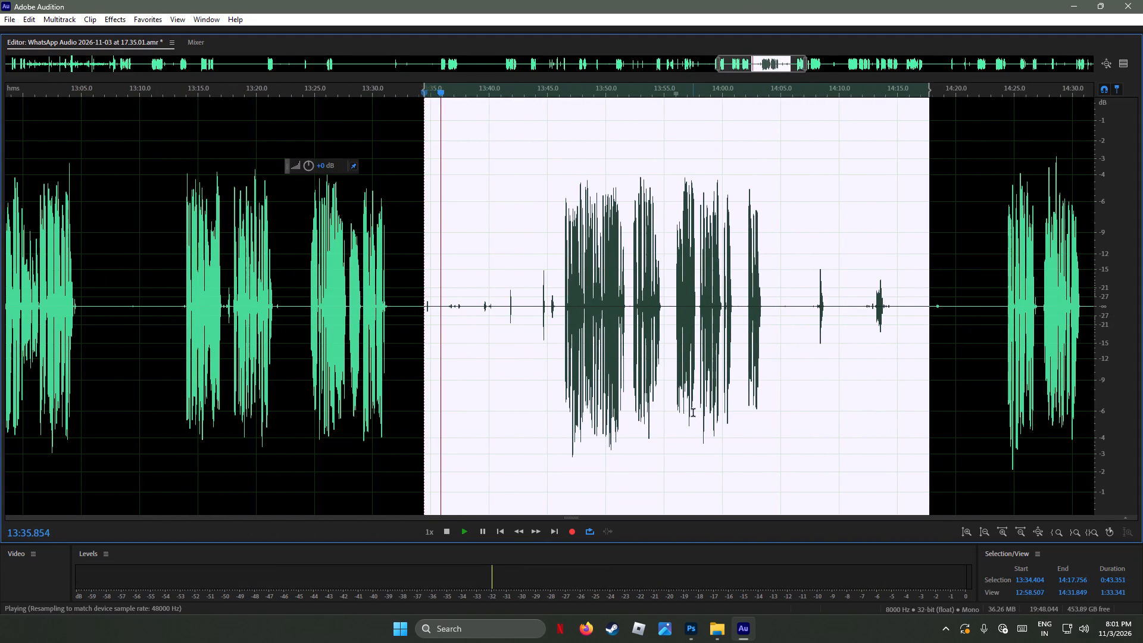
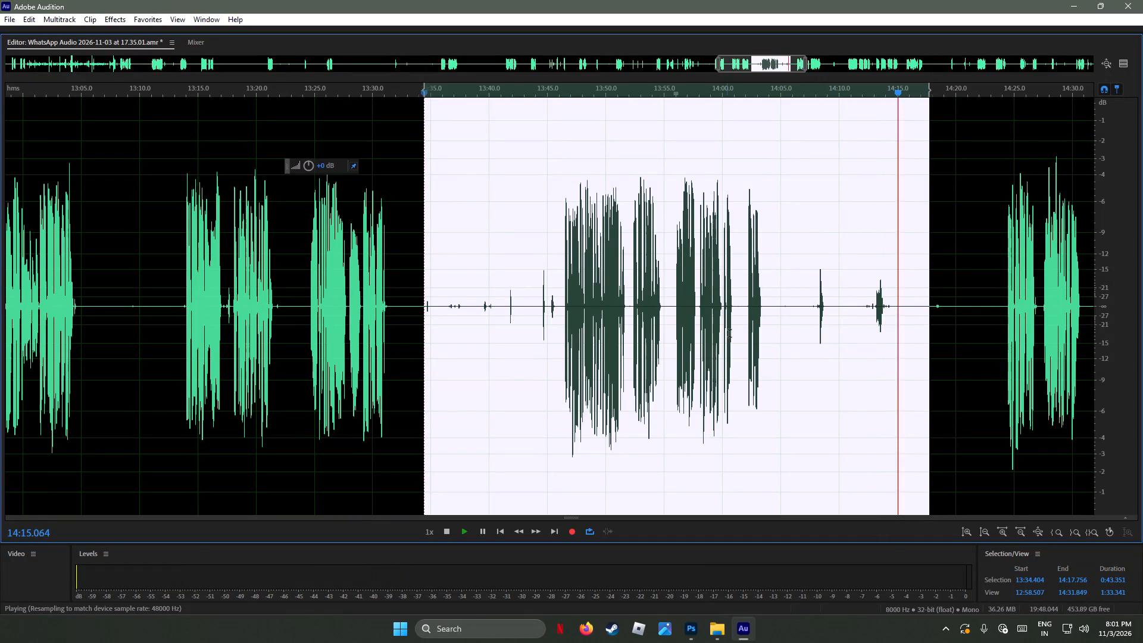
Audition the section from about 14:17.4 to 15:07.9, and its speech from about 14:35.3 to 14:53.3.
left_click_drag(925, 299, 947, 302)
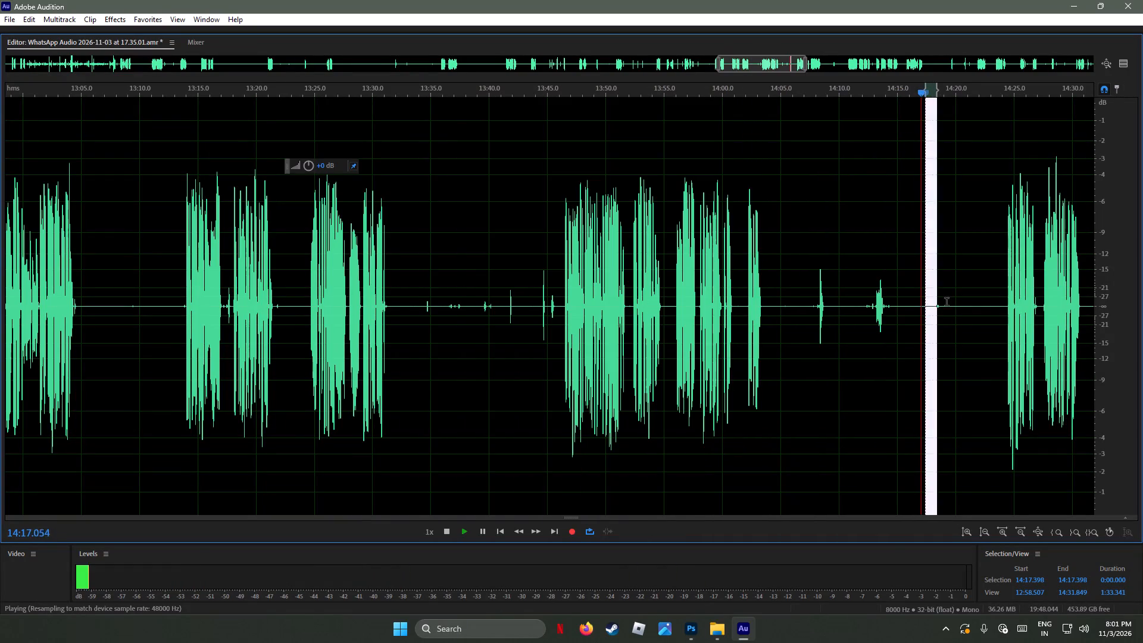
left_click_drag(947, 302, 1086, 327)
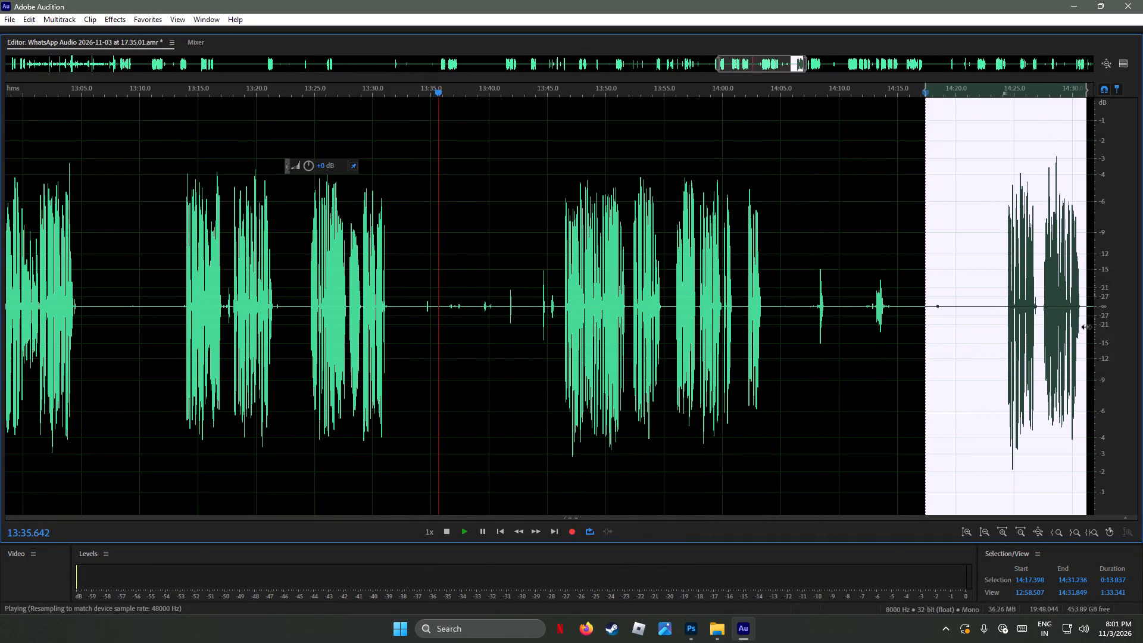
scroll(930, 409, "down", 2)
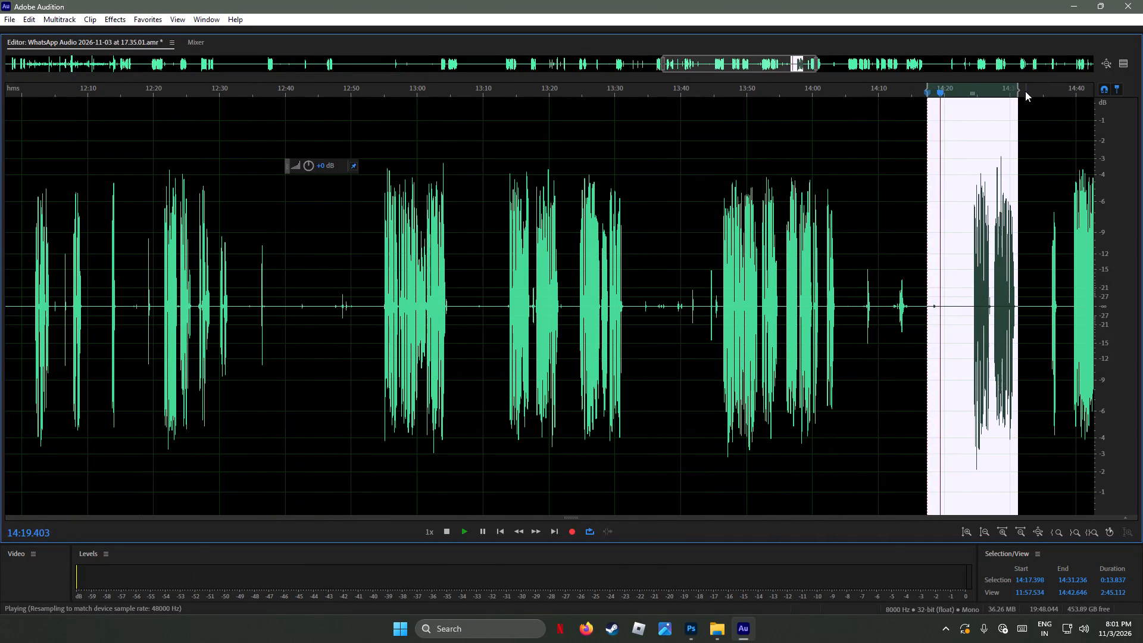
left_click_drag(1018, 87, 567, 203)
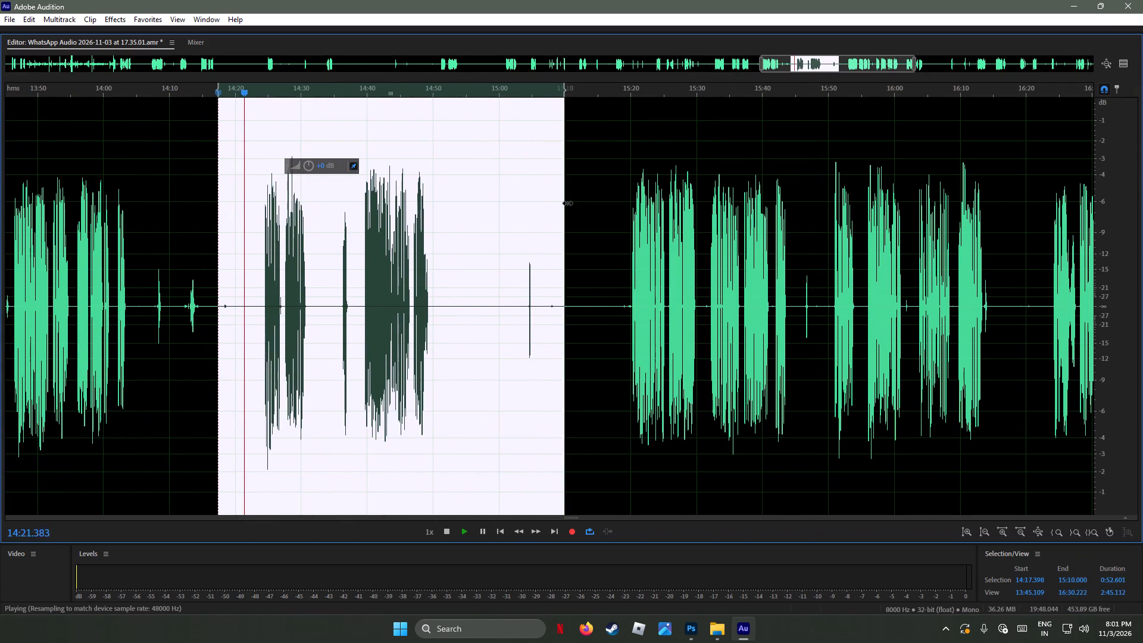
left_click_drag(567, 203, 551, 207)
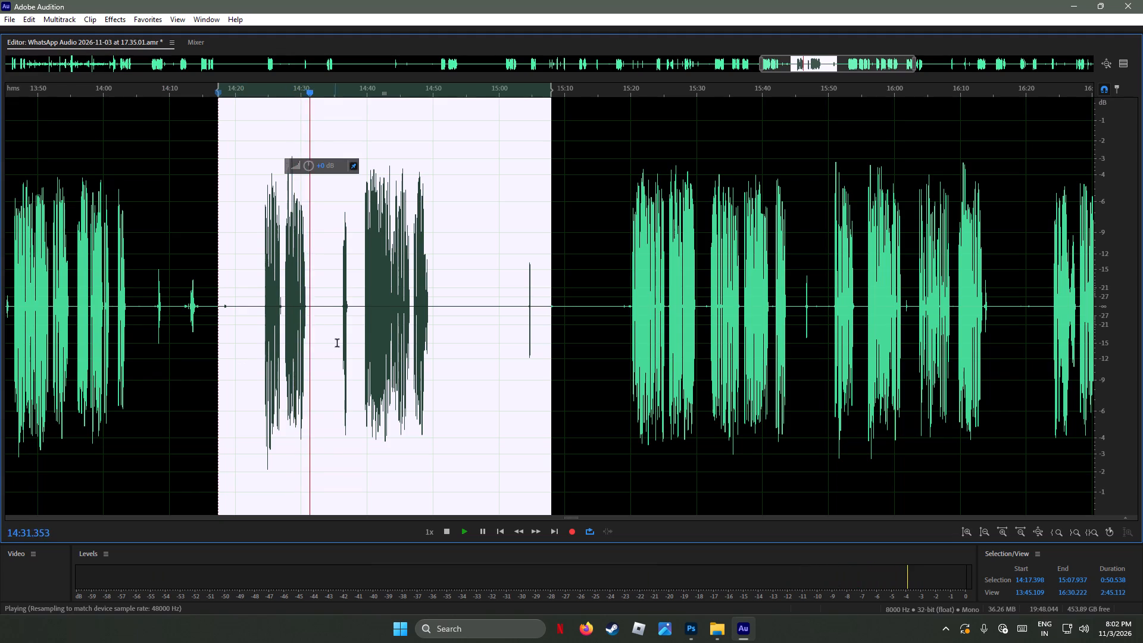
left_click_drag(336, 306, 455, 313)
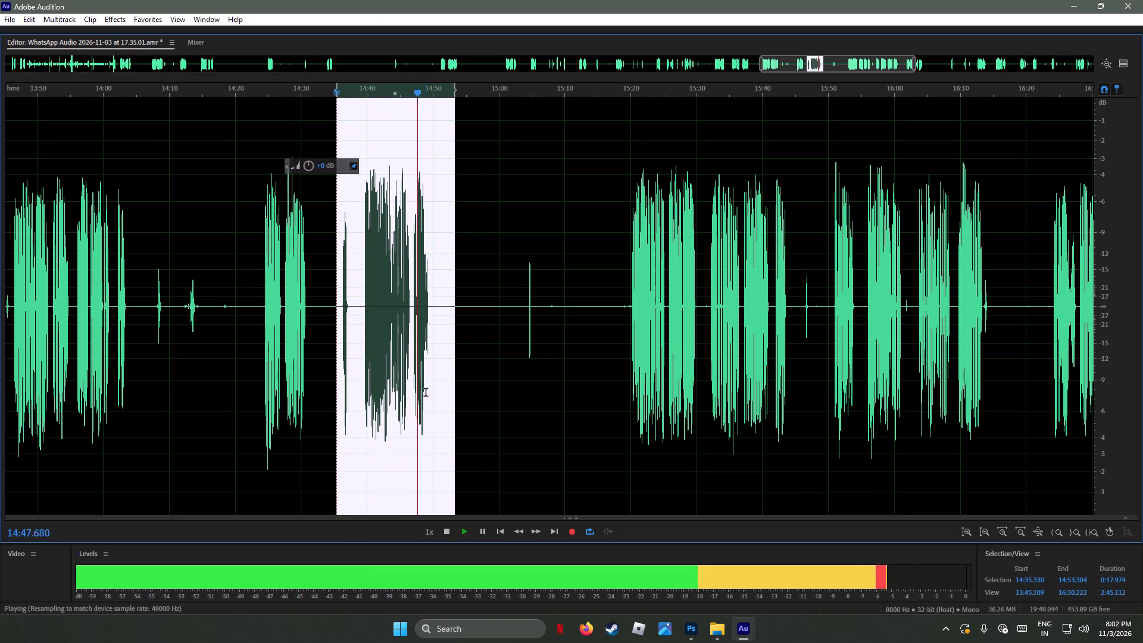
Audition the short spike within about 15:03.5–15:06.0 and the speech section from about 15:18.5 to 15:48.3.
left_click_drag(516, 297, 565, 301)
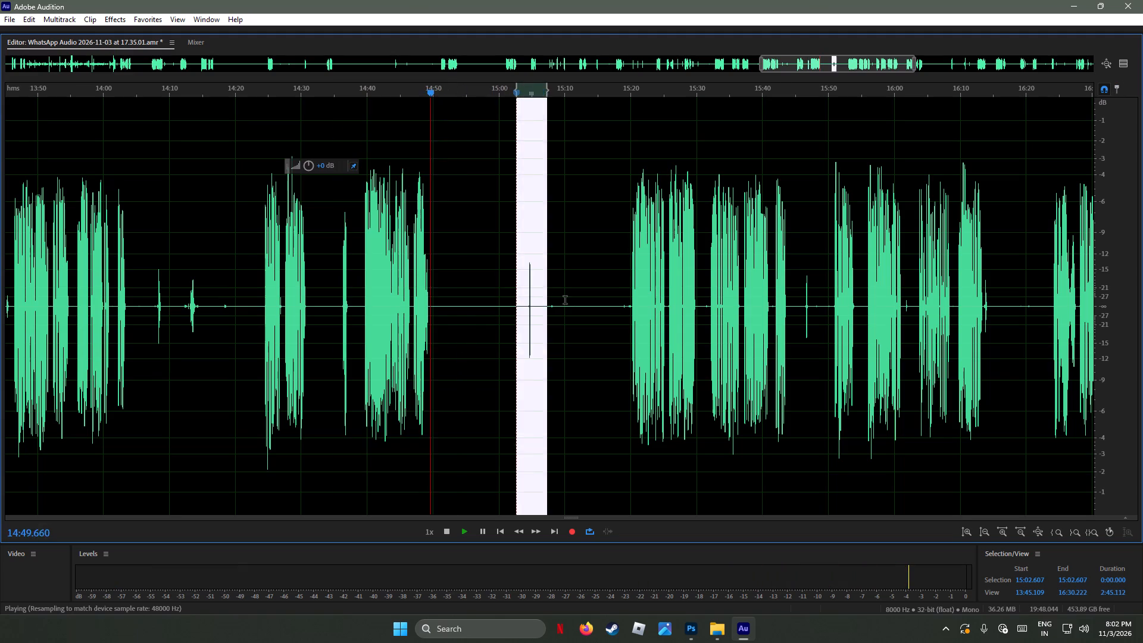
left_click_drag(565, 301, 823, 357)
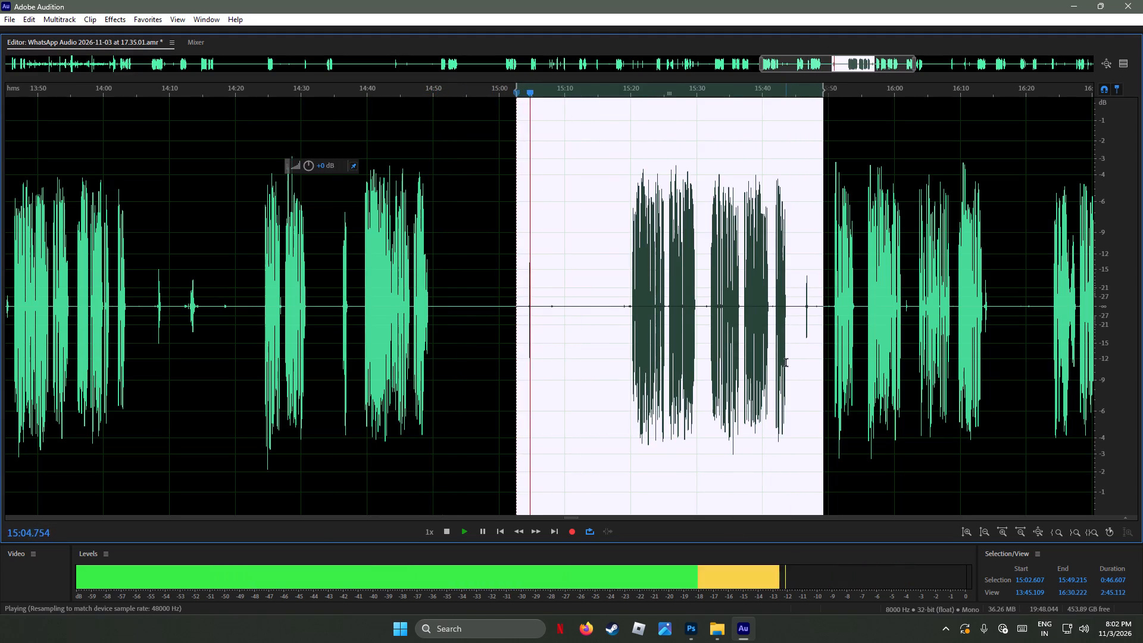
left_click_drag(522, 301, 529, 302)
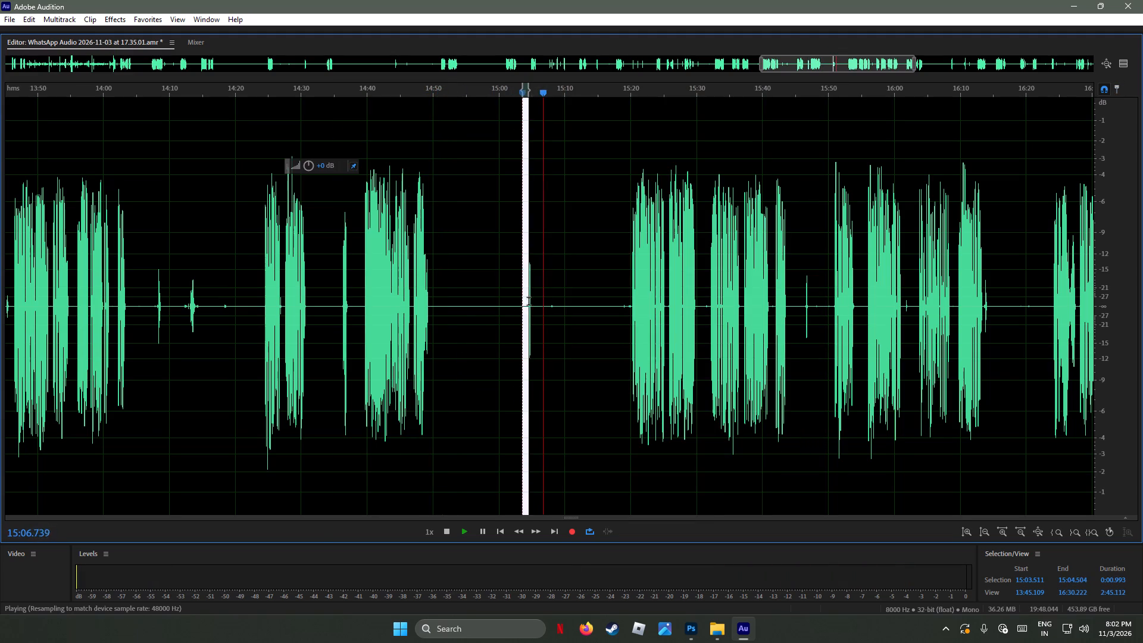
left_click_drag(529, 302, 539, 305)
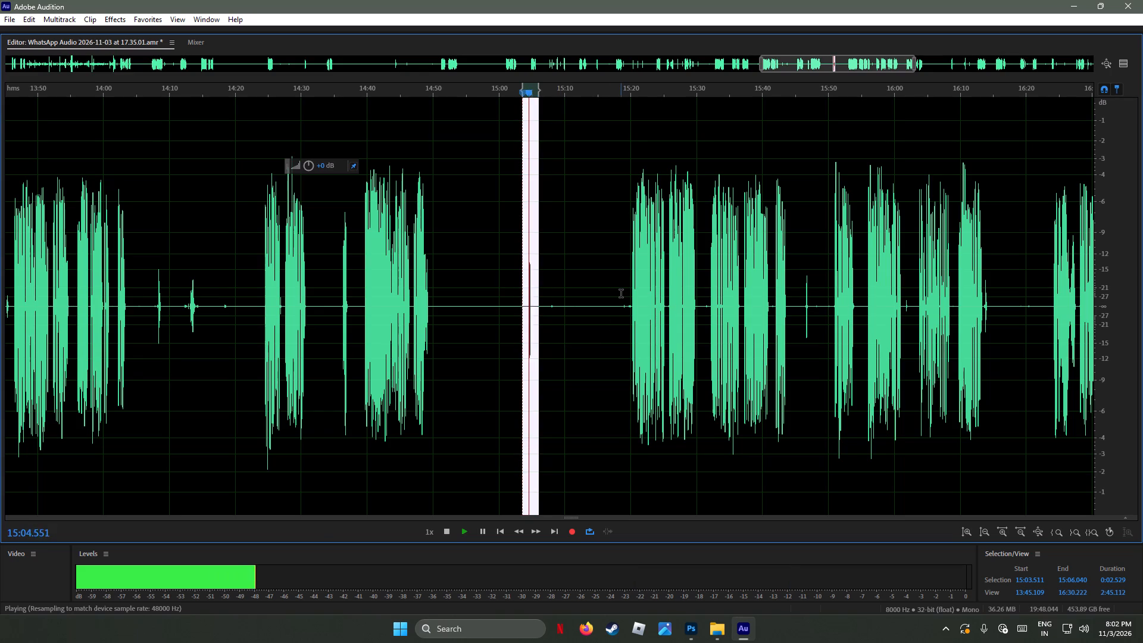
left_click_drag(621, 294, 817, 335)
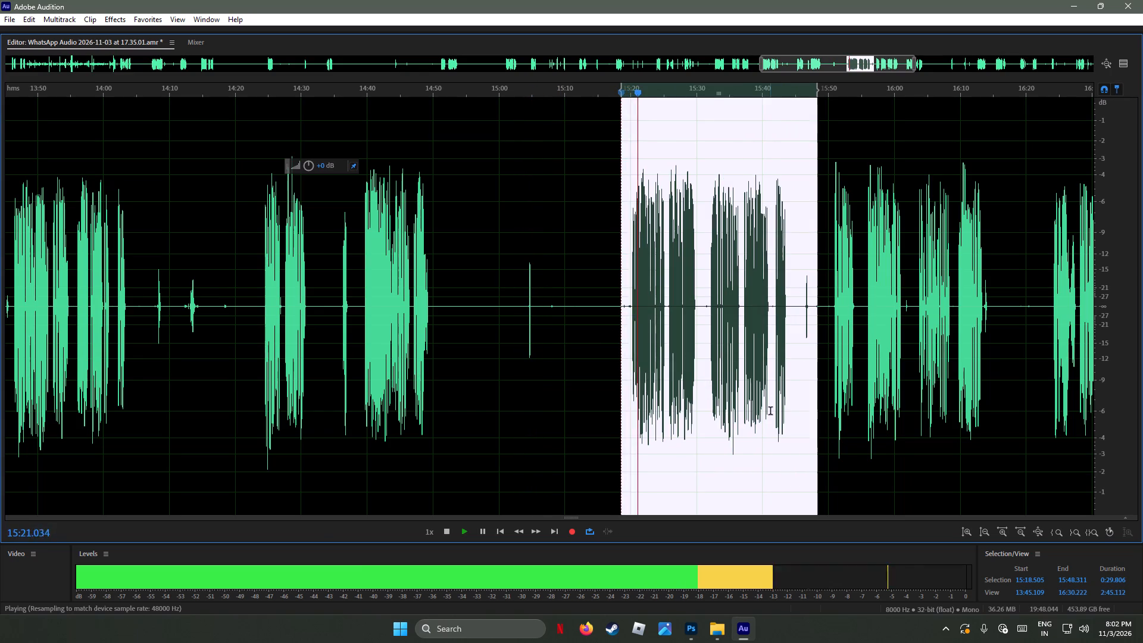
scroll(777, 391, "up", 2)
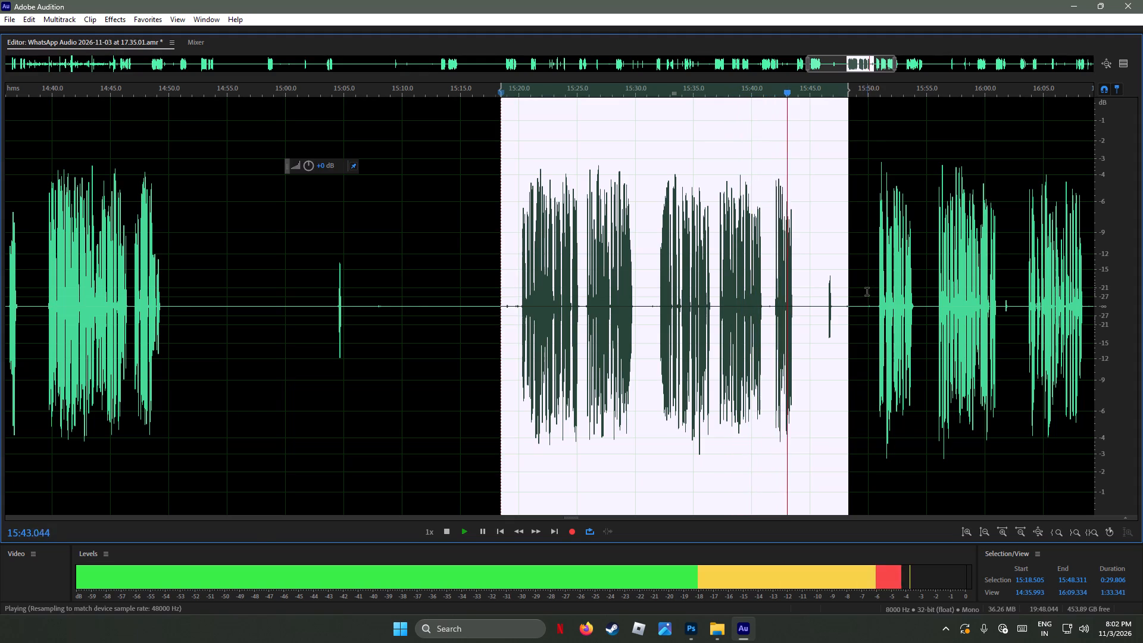
Audition the faint spike within about 15:45.0–15:48.1 and the speech section from about 15:50.0 to 16:16.5.
left_click_drag(820, 300, 1111, 363)
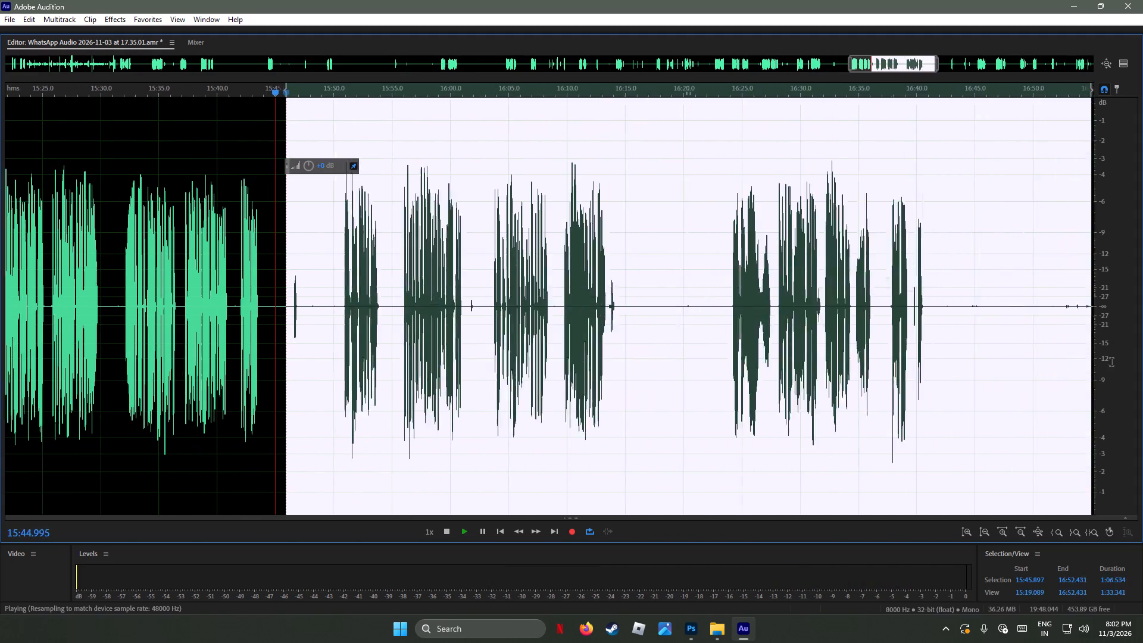
left_click_drag(1111, 363, 685, 383)
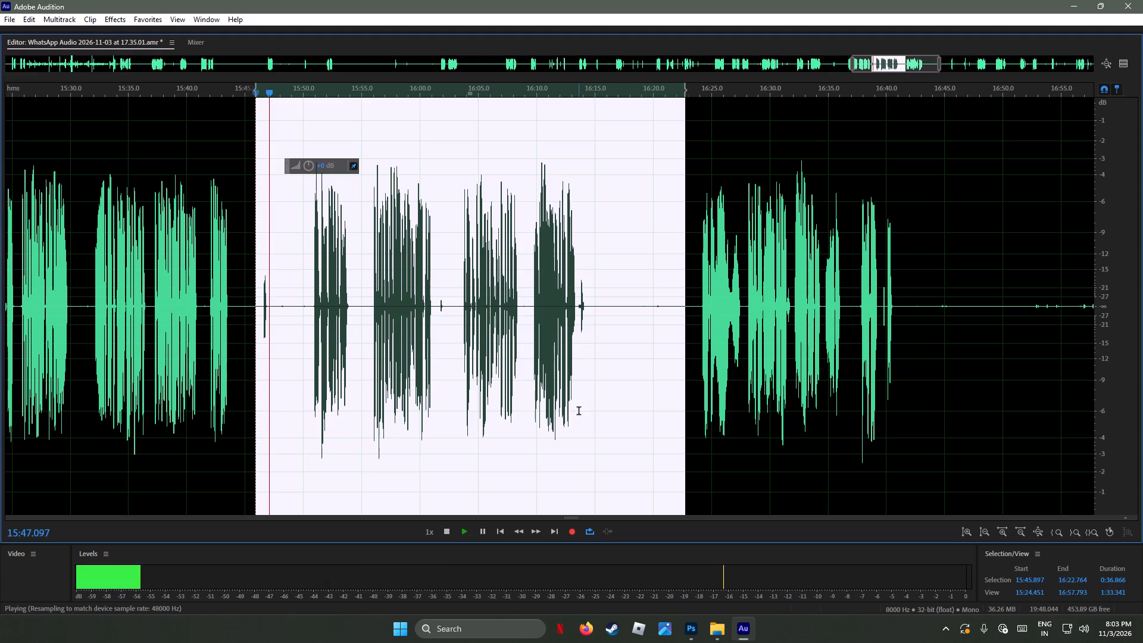
left_click(256, 298)
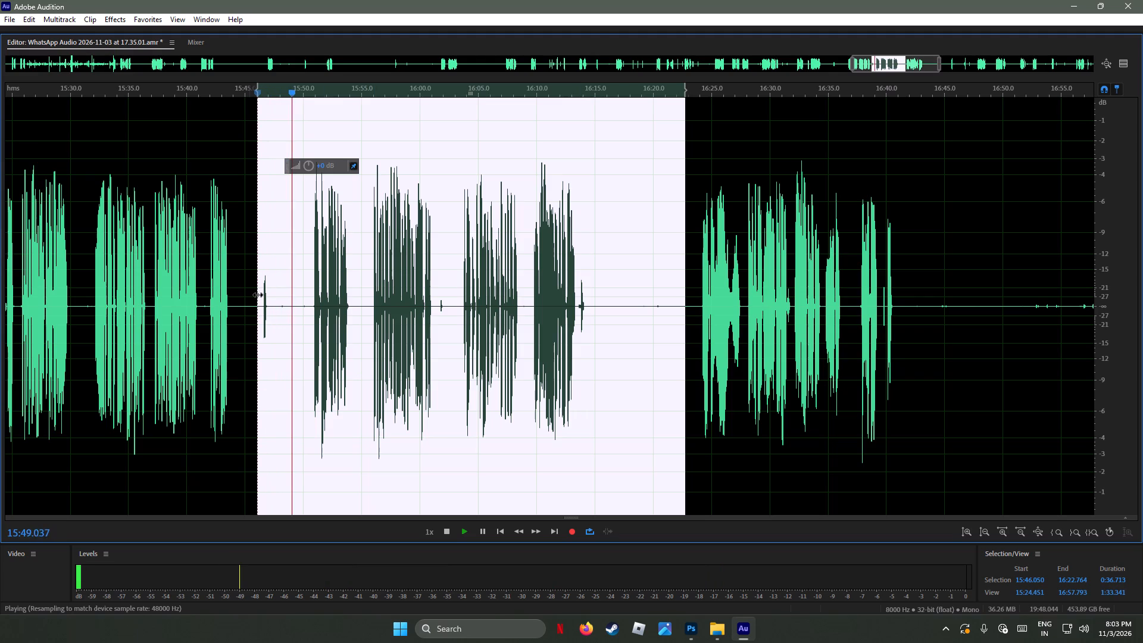
left_click_drag(249, 287, 282, 304)
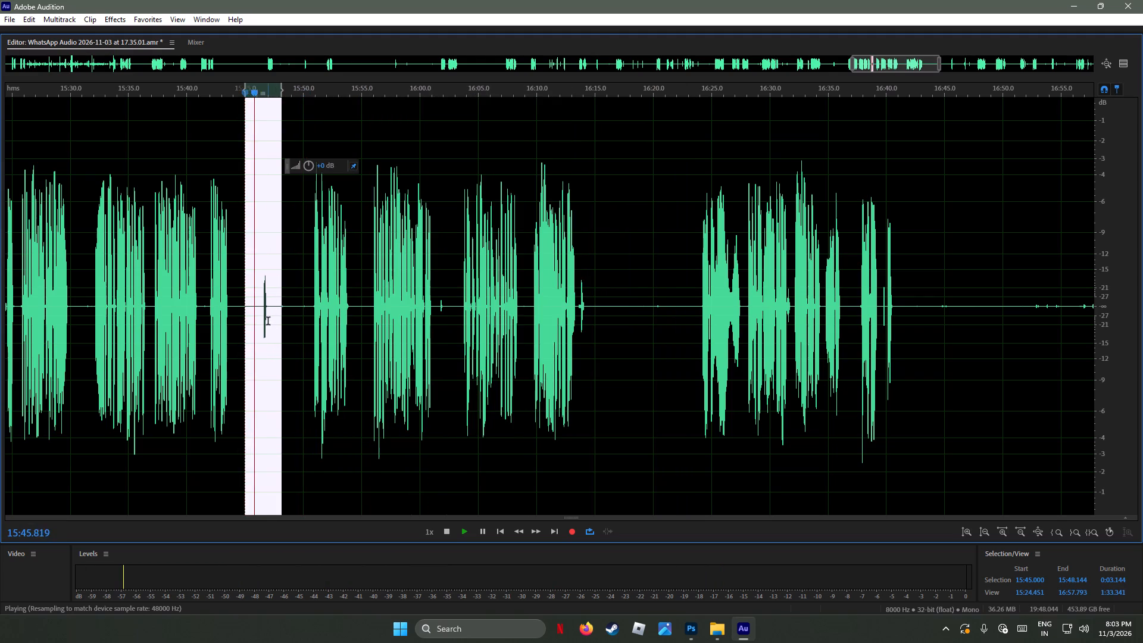
left_click_drag(306, 286, 351, 294)
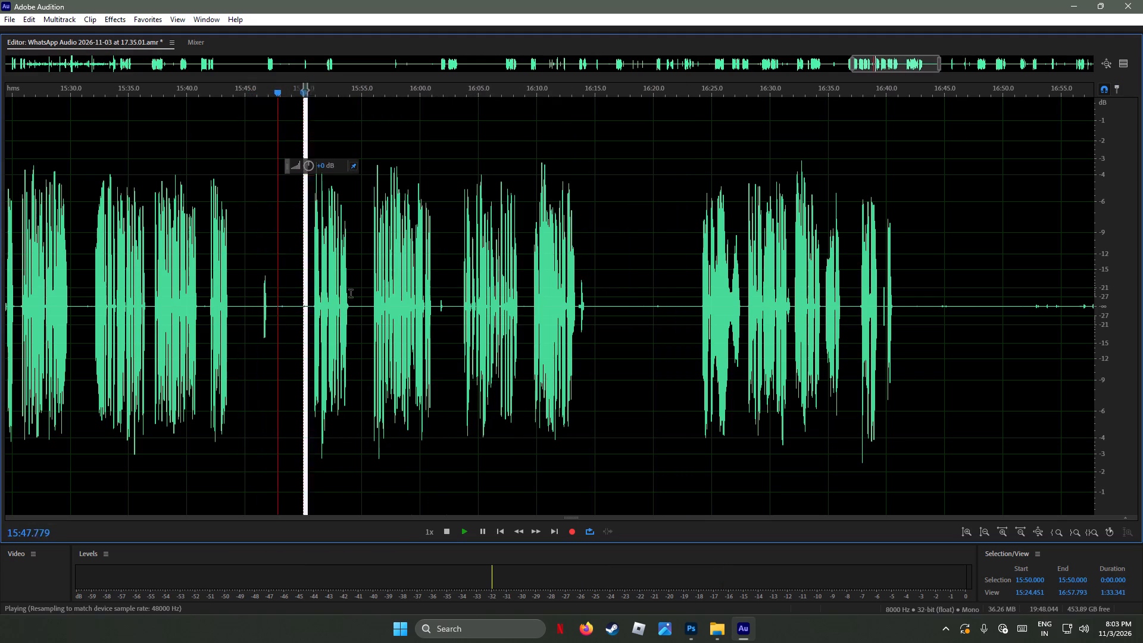
left_click_drag(351, 294, 613, 332)
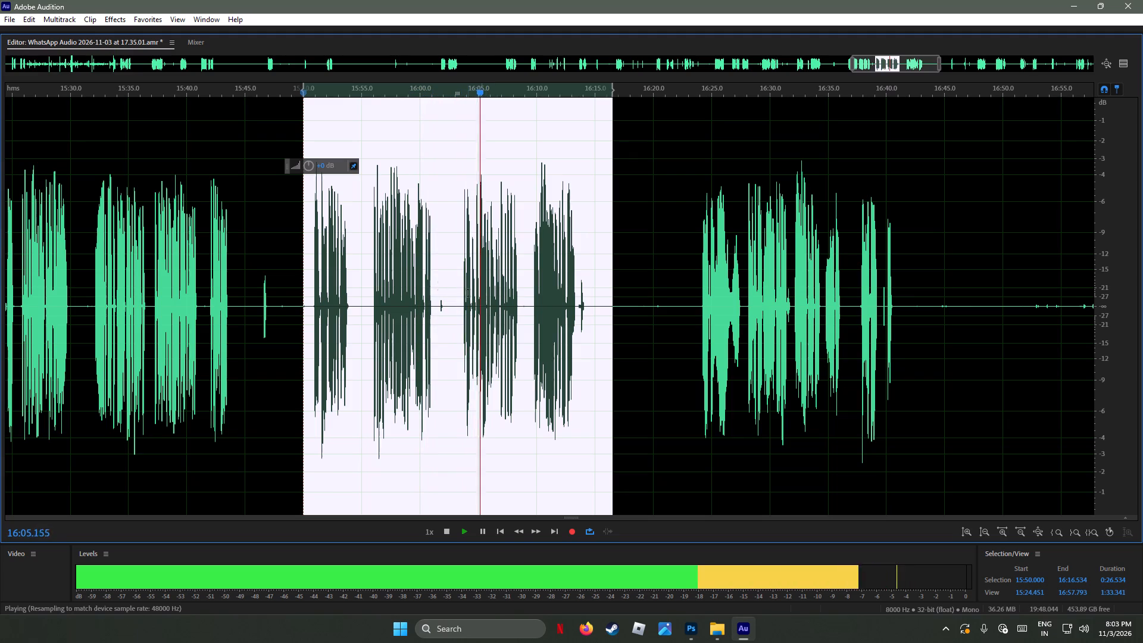
Loop the phrases from about 16:03.3 to 16:09.1 and from about 16:09.6 to 16:15.5 to audition them closely.
left_click_drag(458, 285, 526, 317)
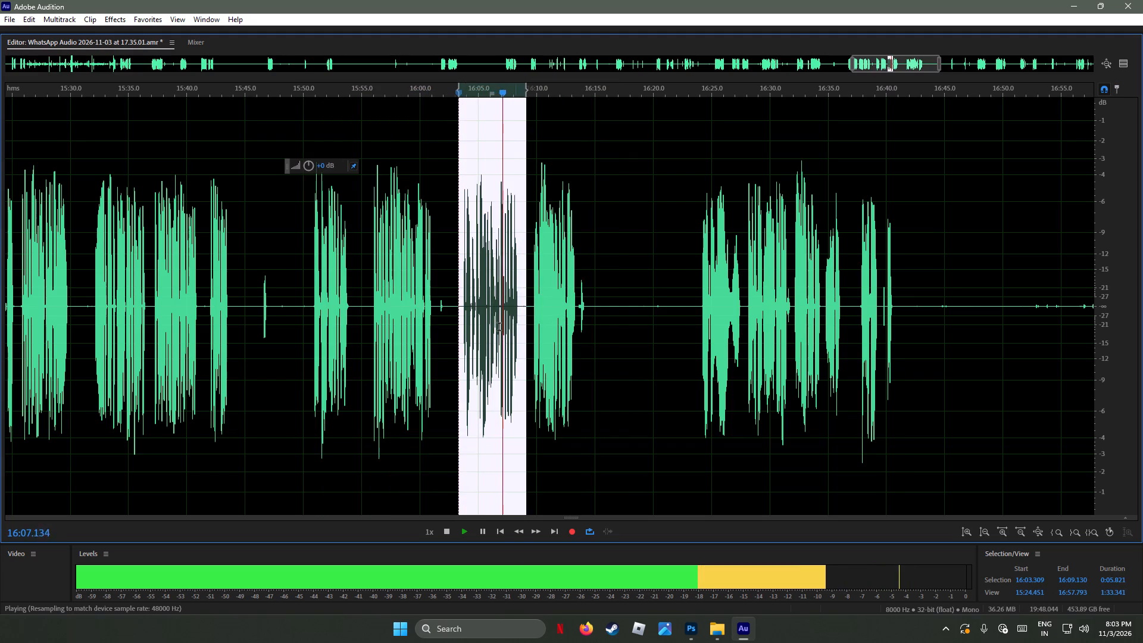
scroll(475, 332, "up", 1)
scroll(475, 332, "down", 2)
scroll(475, 332, "up", 5)
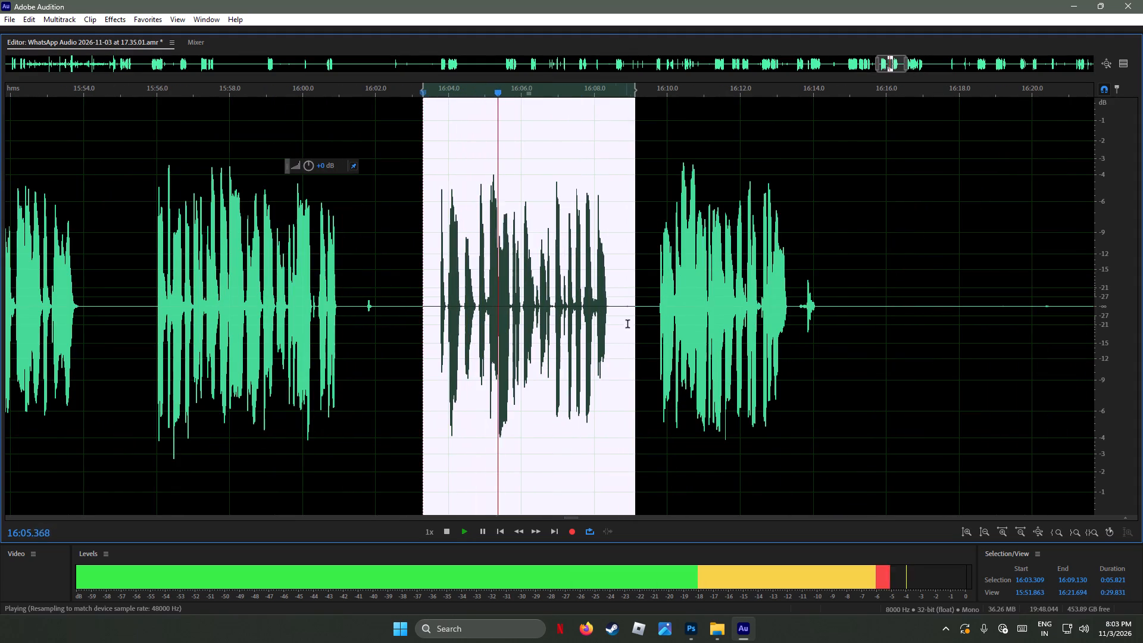
left_click_drag(654, 287, 869, 338)
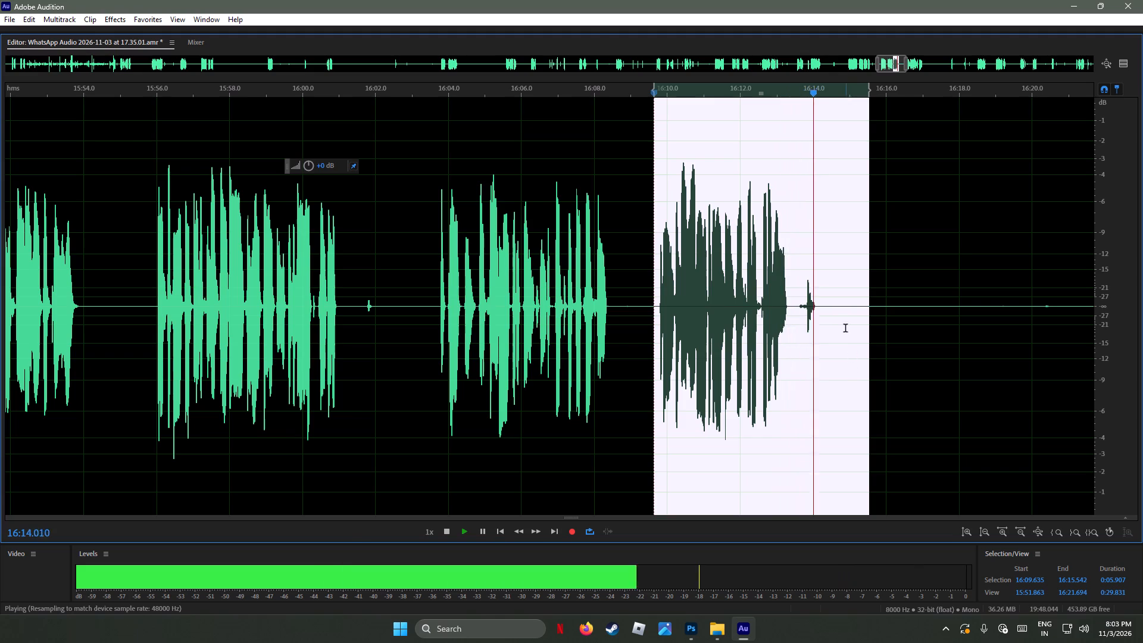
scroll(857, 296, "down", 7)
scroll(857, 296, "up", 1)
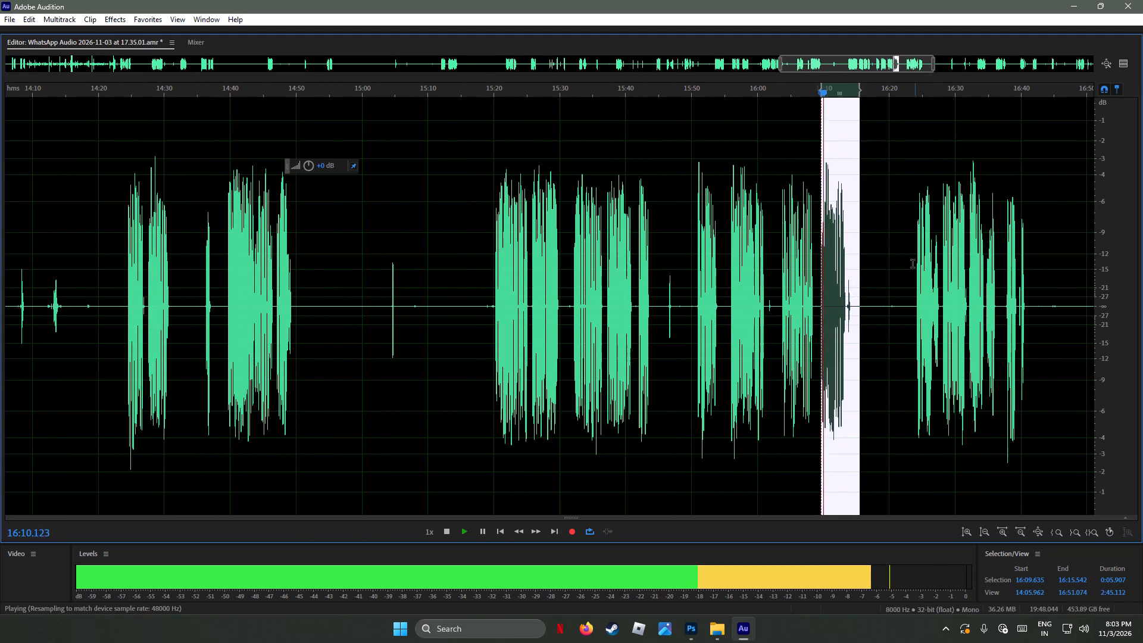
Play the recording from about 16:22.9 without a selection to audition the speech that follows.
left_click_drag(904, 266, 368, 408)
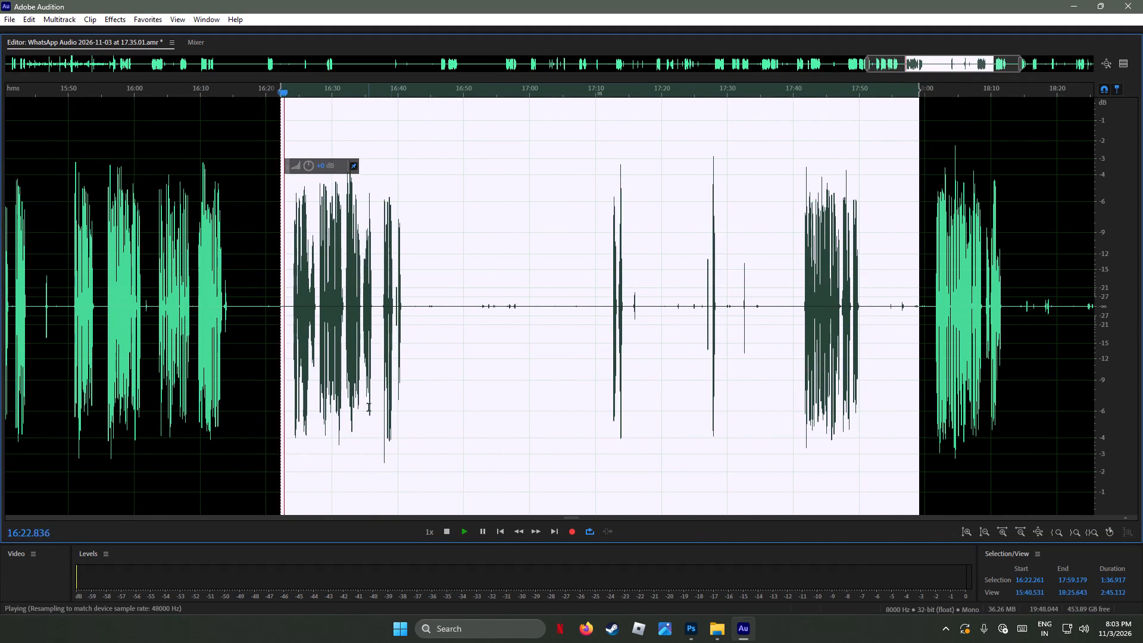
left_click_drag(368, 408, 373, 401)
left_click(417, 304)
left_click_drag(417, 304, 296, 313)
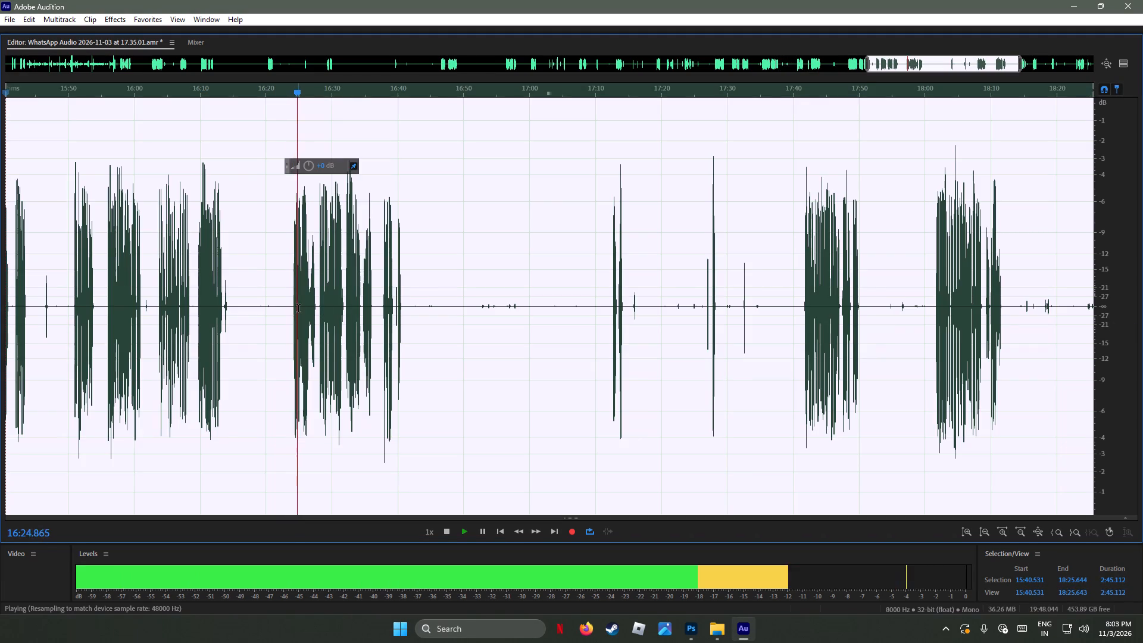
left_click(285, 303)
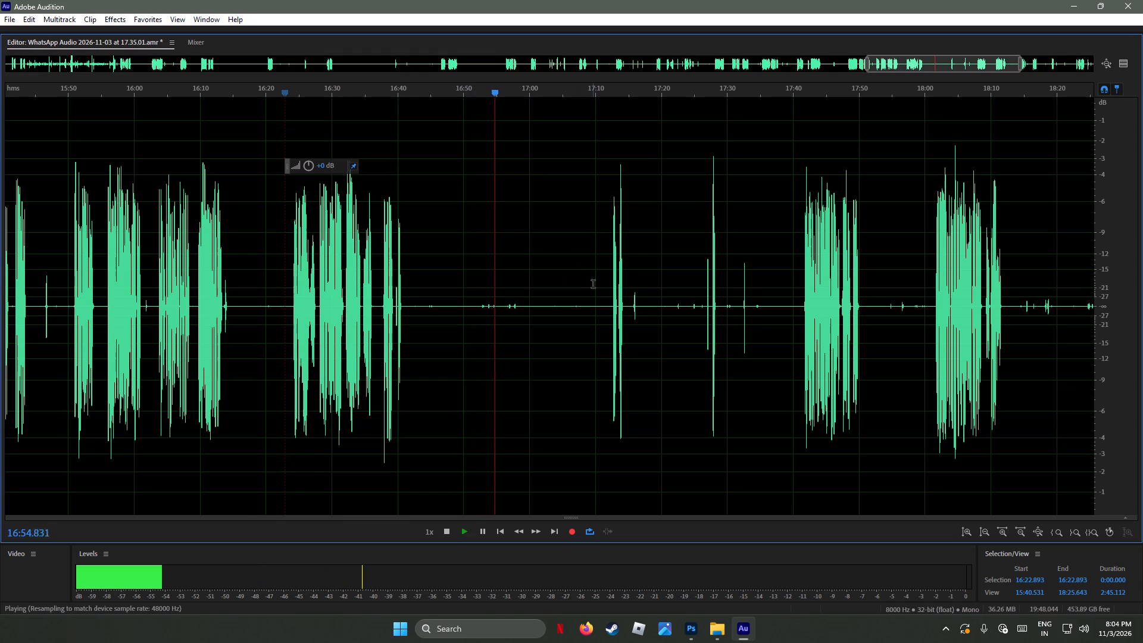
Audition the short bursts within about 17:12.2–17:15.2 and the spikes from about 17:21.4 to 17:37.8.
left_click(603, 301)
left_click(604, 309)
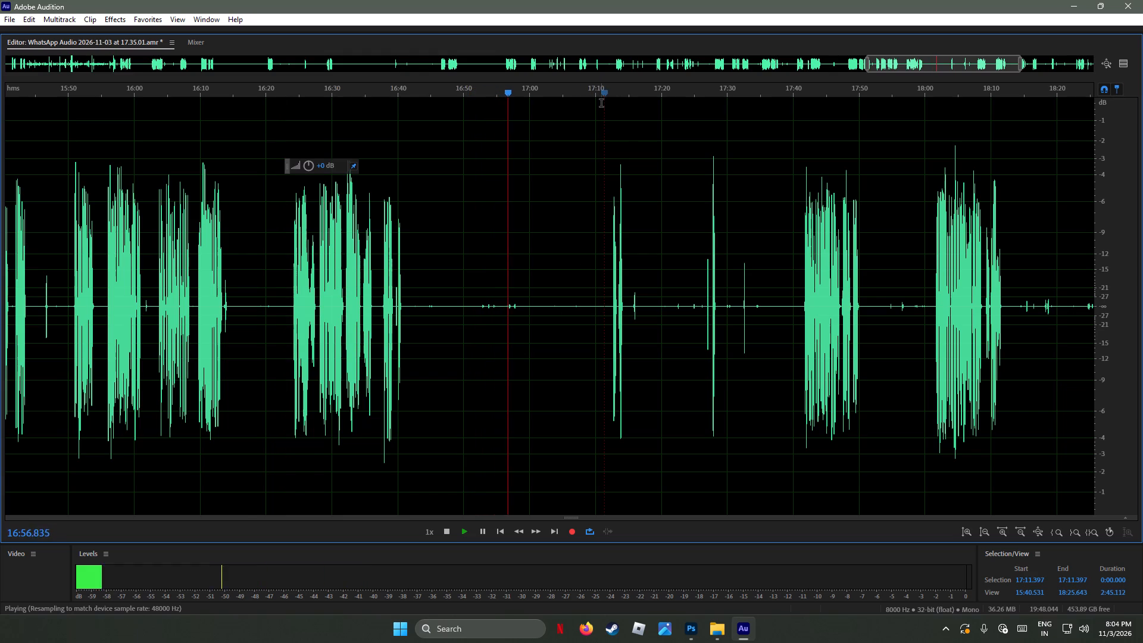
left_click(596, 94)
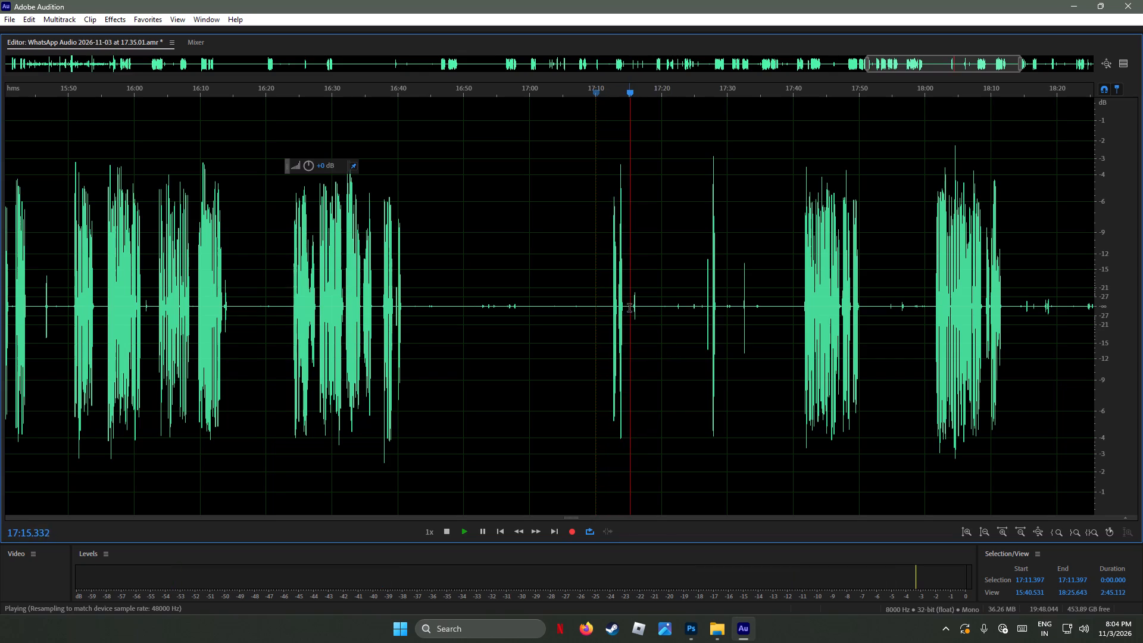
left_click_drag(629, 308, 610, 307)
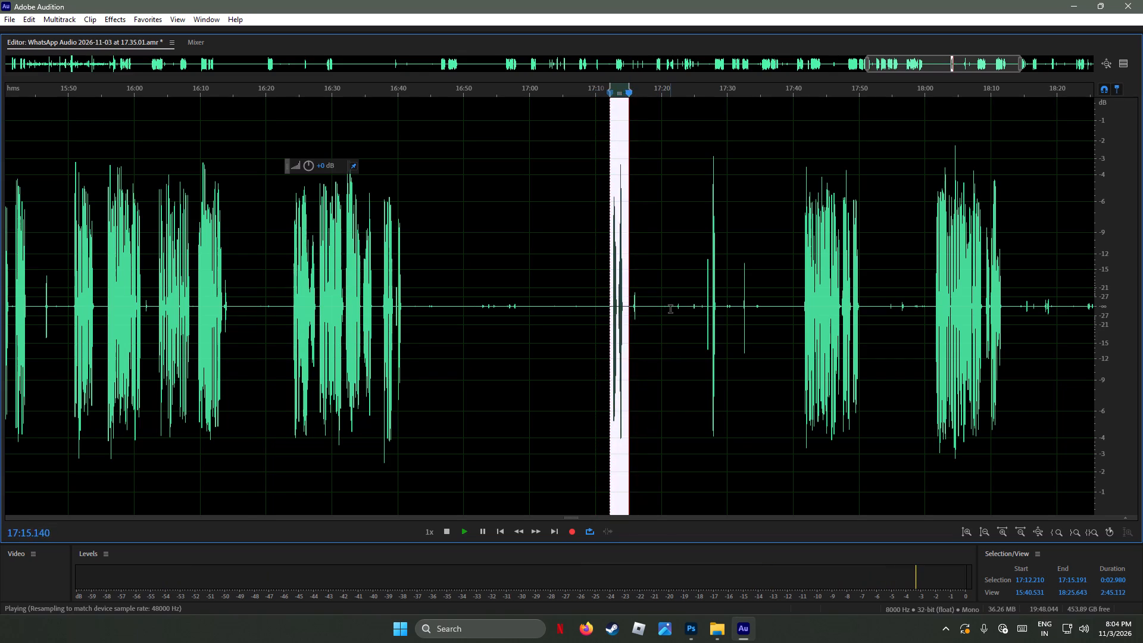
left_click_drag(670, 310, 778, 319)
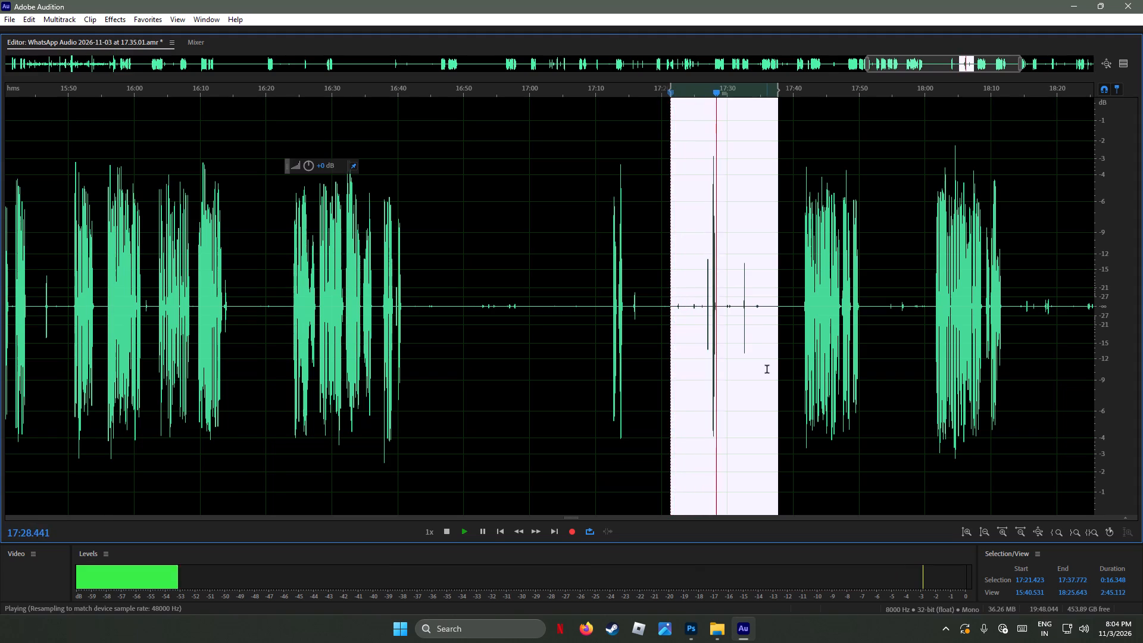
Select the section starting at about 17:40.9, covering both following speech groups, to audition it.
left_click_drag(799, 295, 1108, 353)
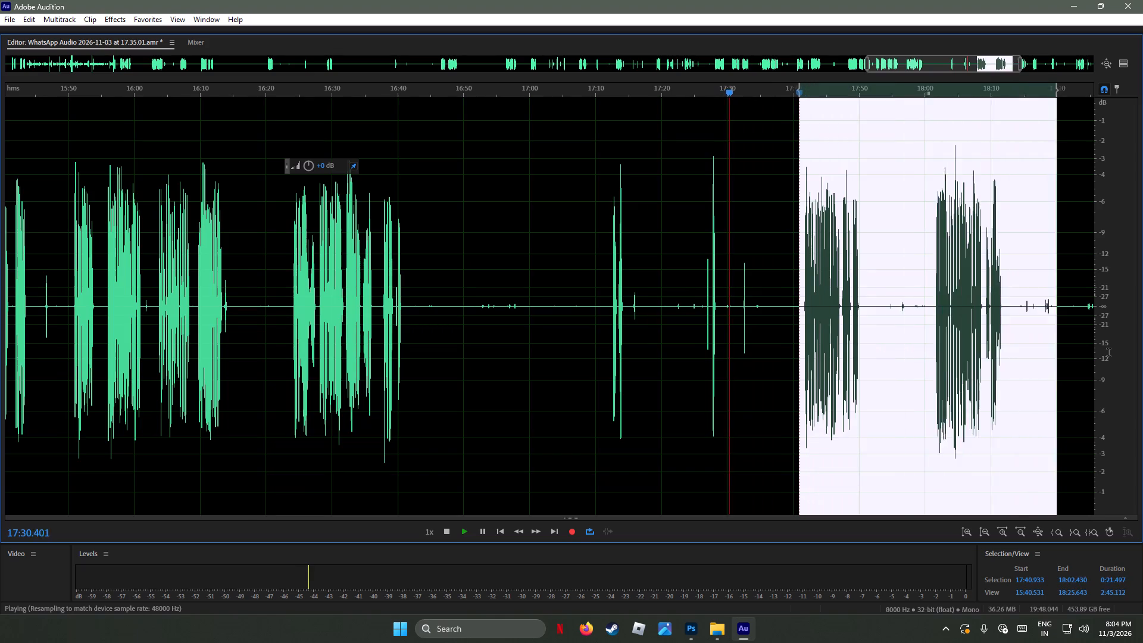
Extend the selection that starts at about 17:40.9 to end at about 19:08.5, covering the following speech groups, to audition them.
left_click_drag(1108, 353, 881, 364)
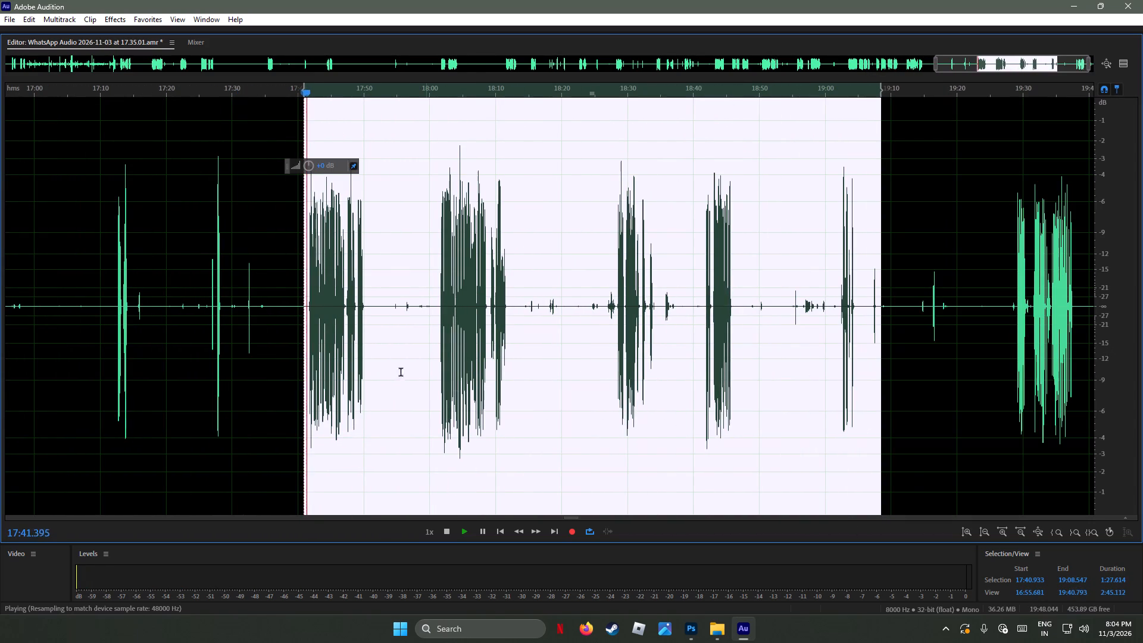
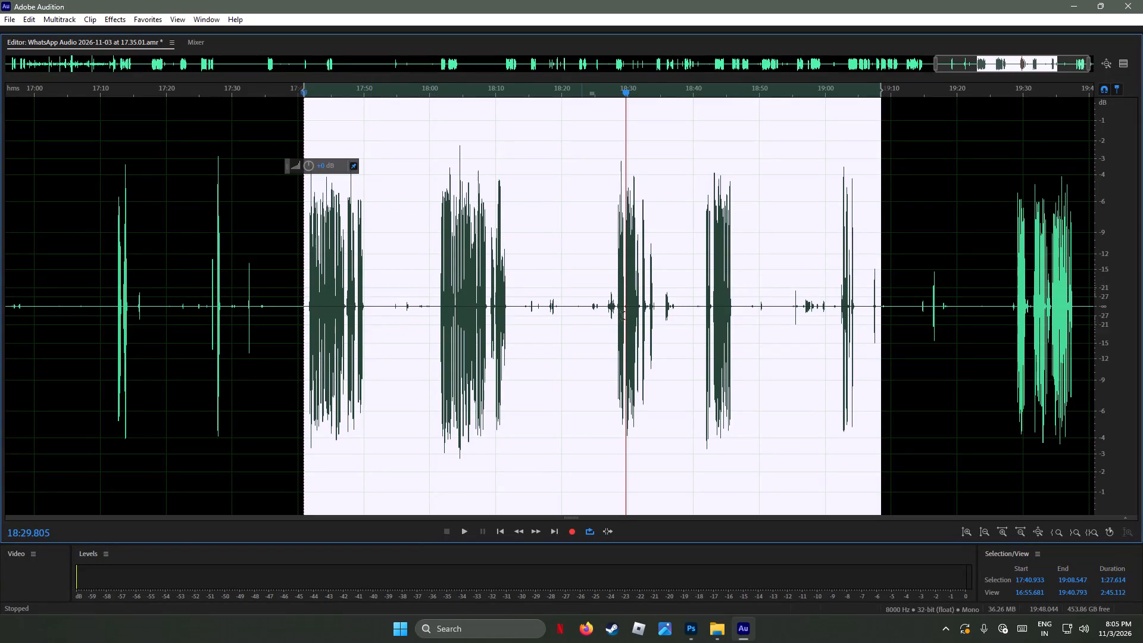
Select and audition the faint sounds from about 18:26.9 to 18:28.3, and open the Amplify effect for them.
scroll(616, 311, "up", 8)
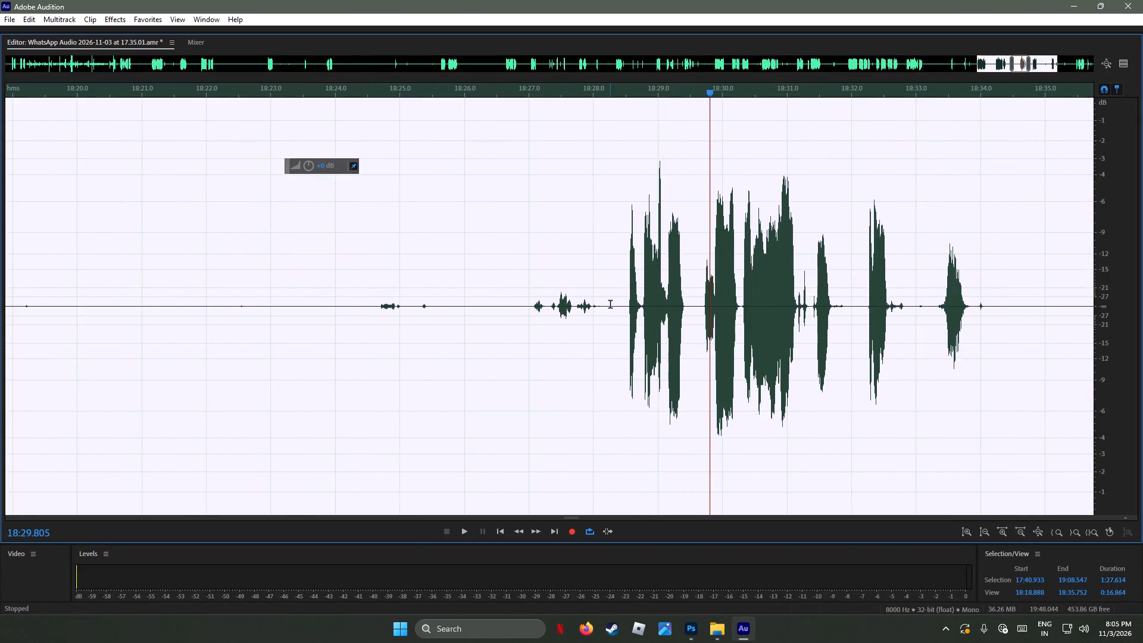
left_click_drag(610, 305, 524, 313)
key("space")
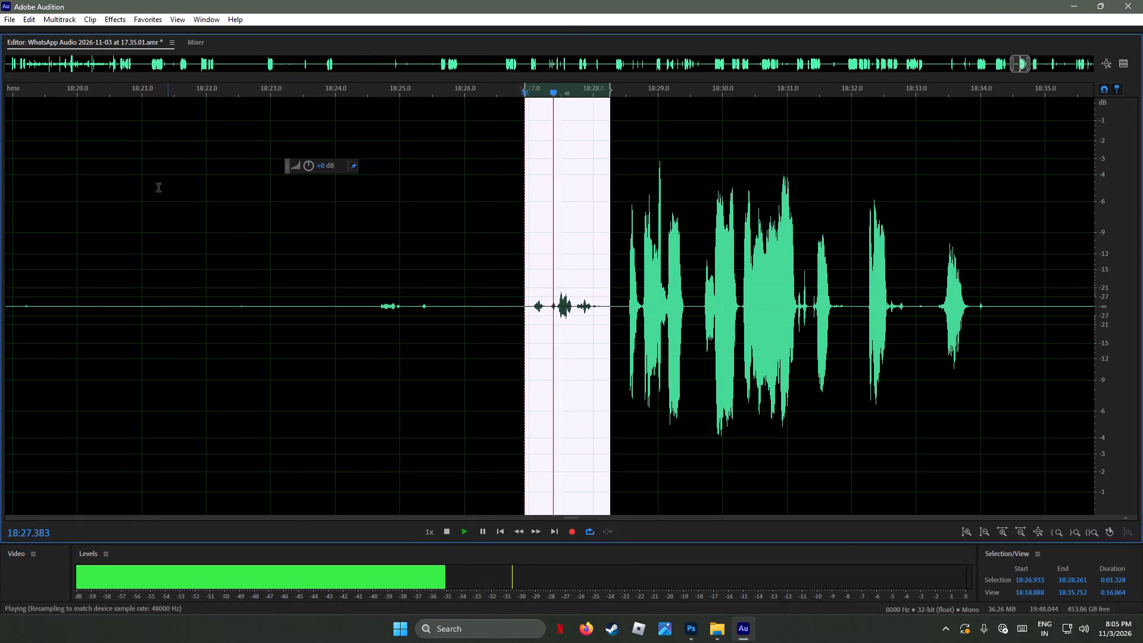
left_click(115, 21)
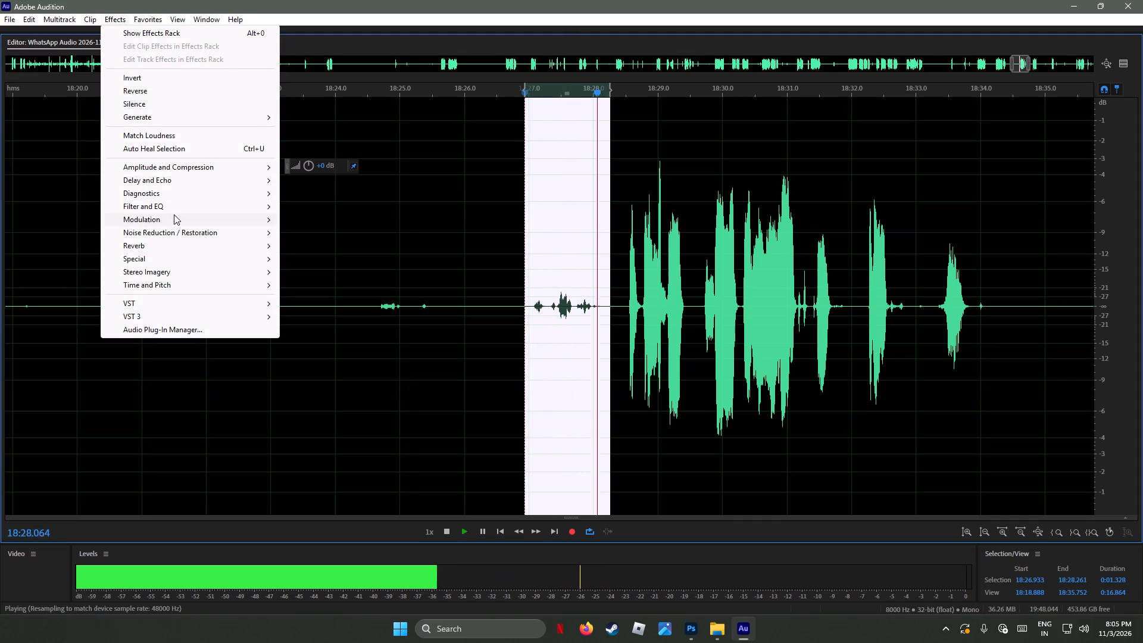
left_click(305, 166)
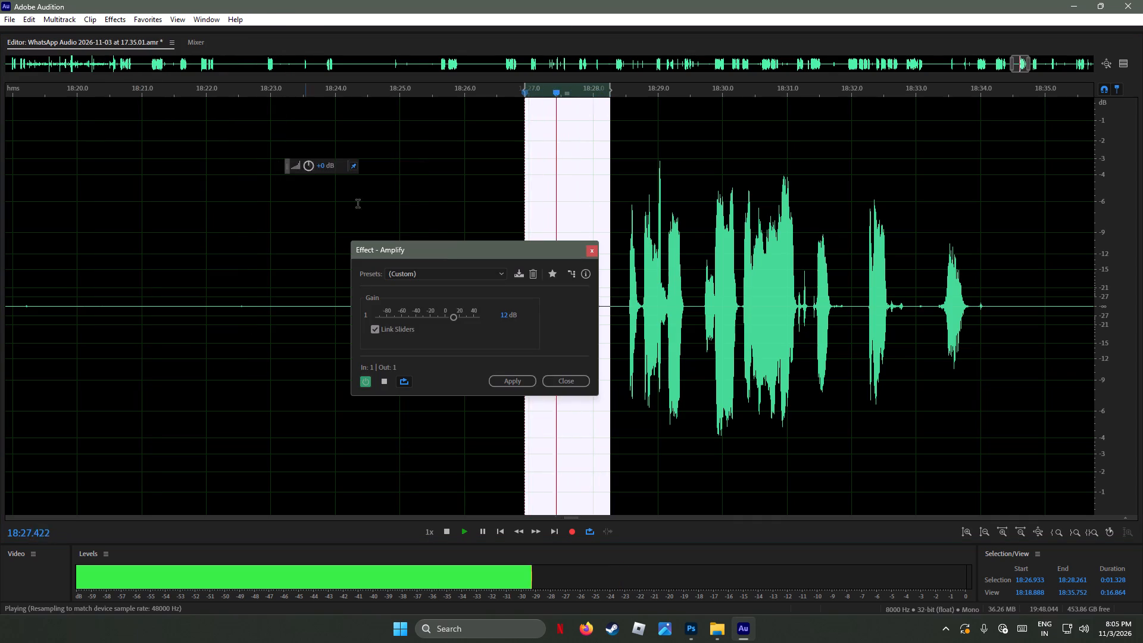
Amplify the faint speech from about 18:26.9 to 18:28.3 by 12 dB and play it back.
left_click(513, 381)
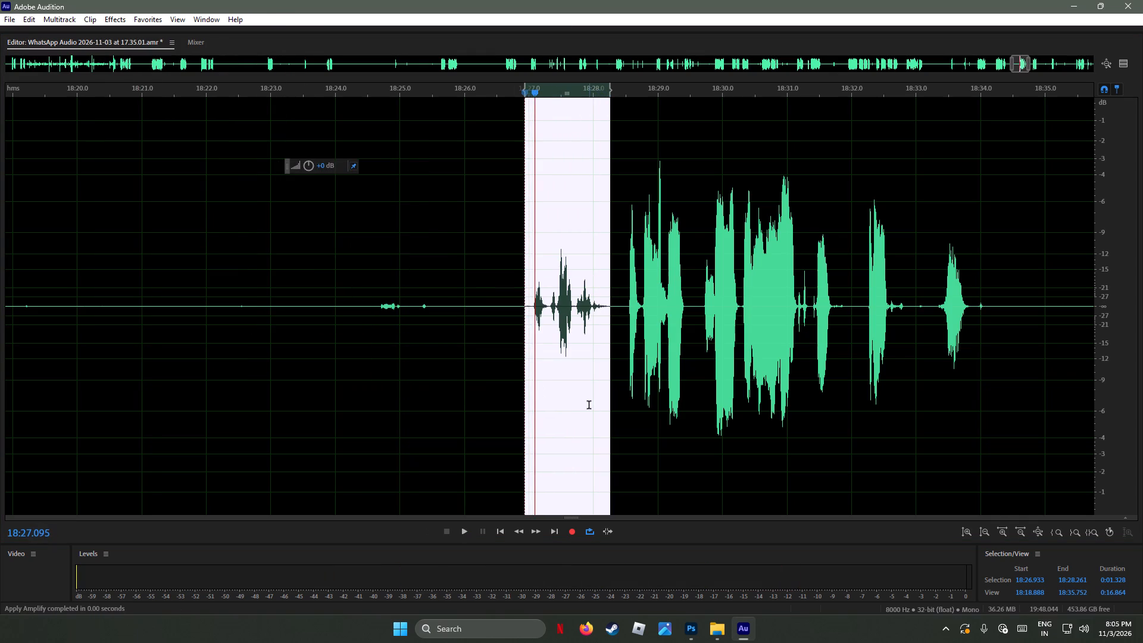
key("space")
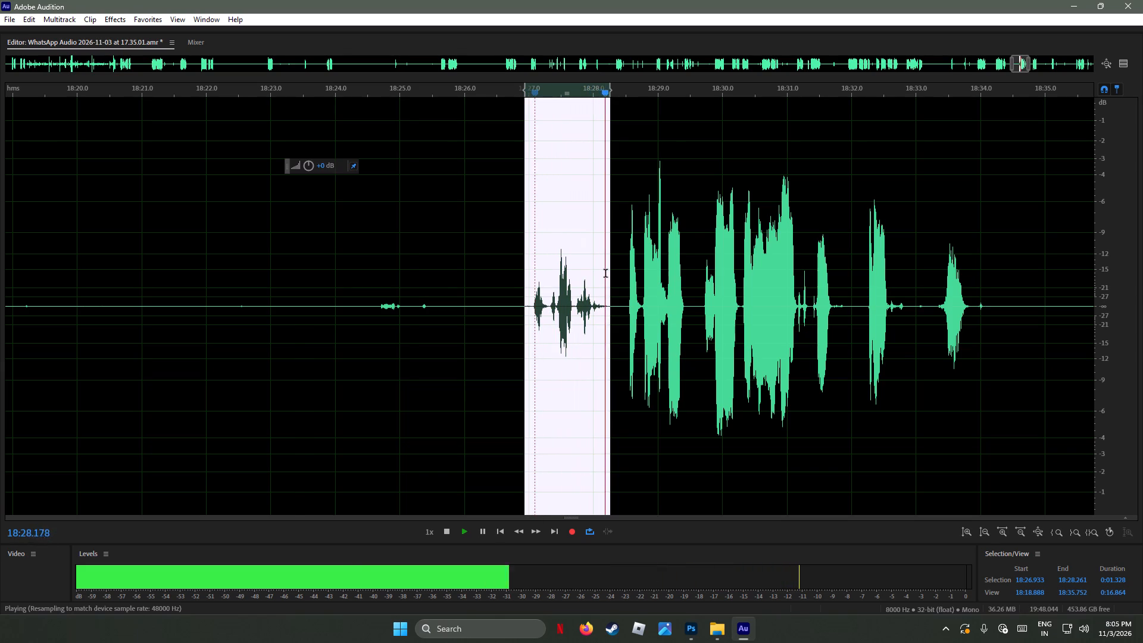
Audition the recording in consecutive sections from about 18:28.2 to 19:01.5, replaying the faint burst near 18:36.
left_click_drag(605, 274, 1008, 341)
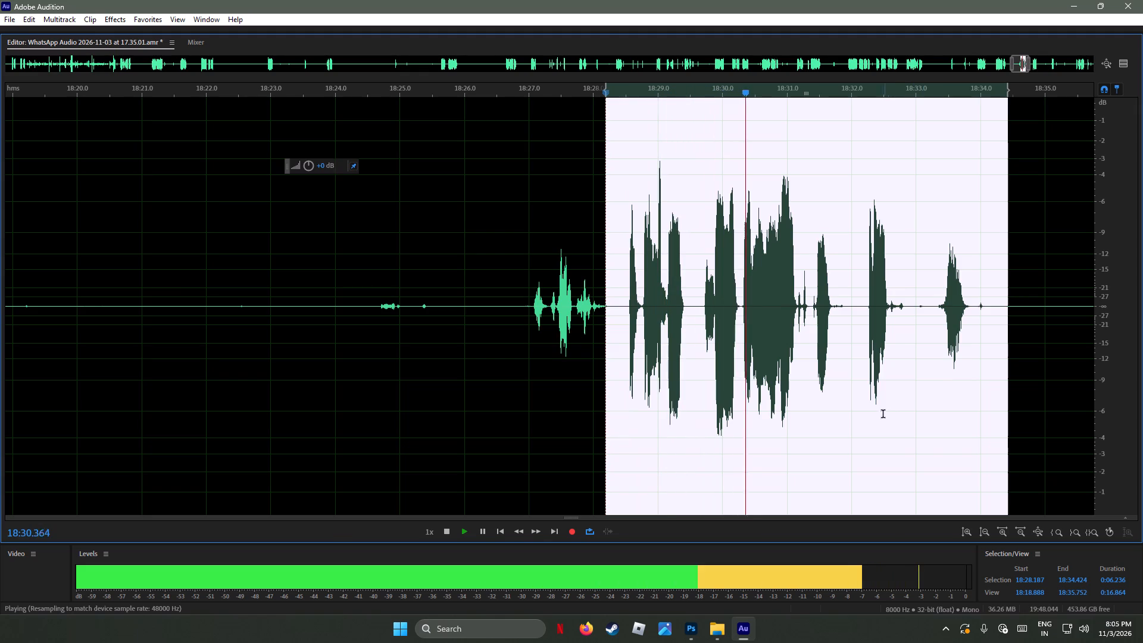
scroll(867, 371, "down", 4)
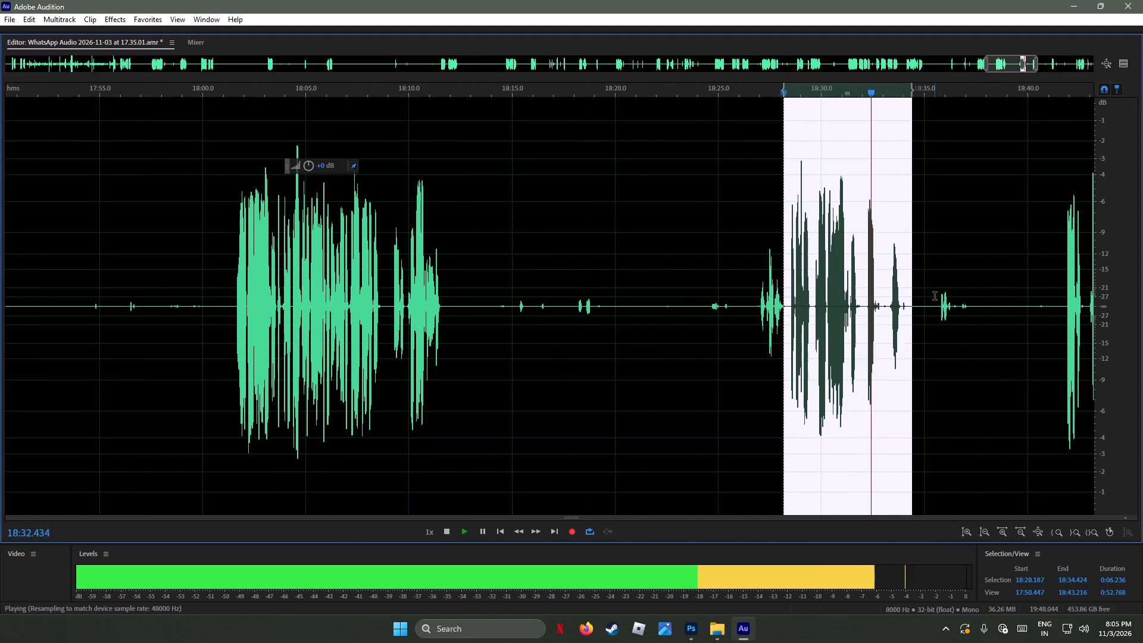
left_click_drag(935, 296, 1004, 304)
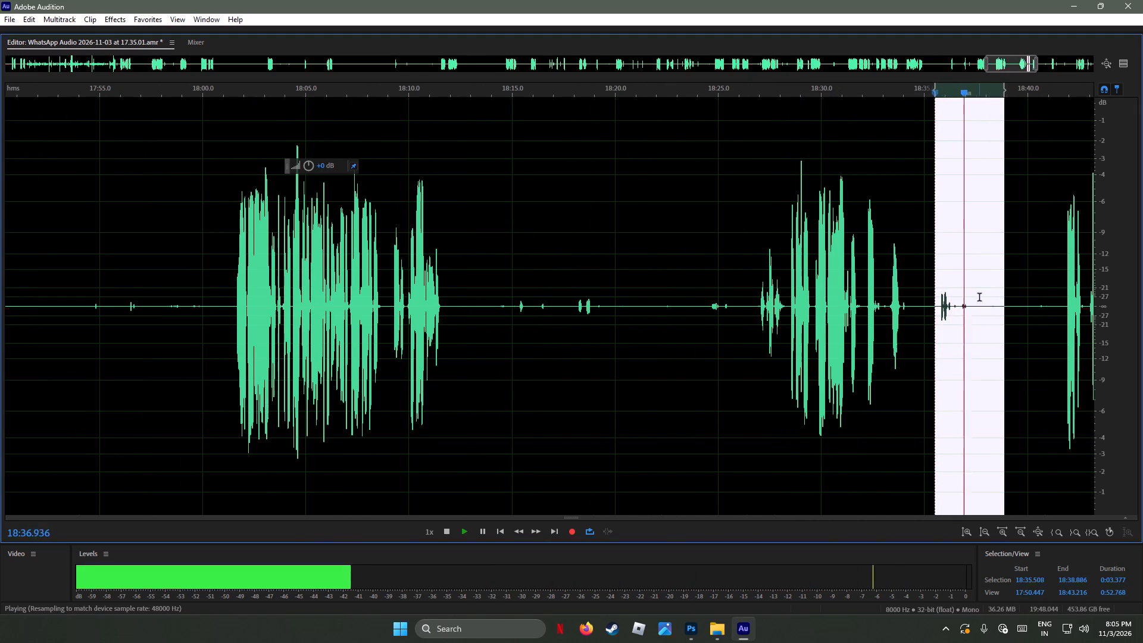
left_click_drag(978, 298, 933, 309)
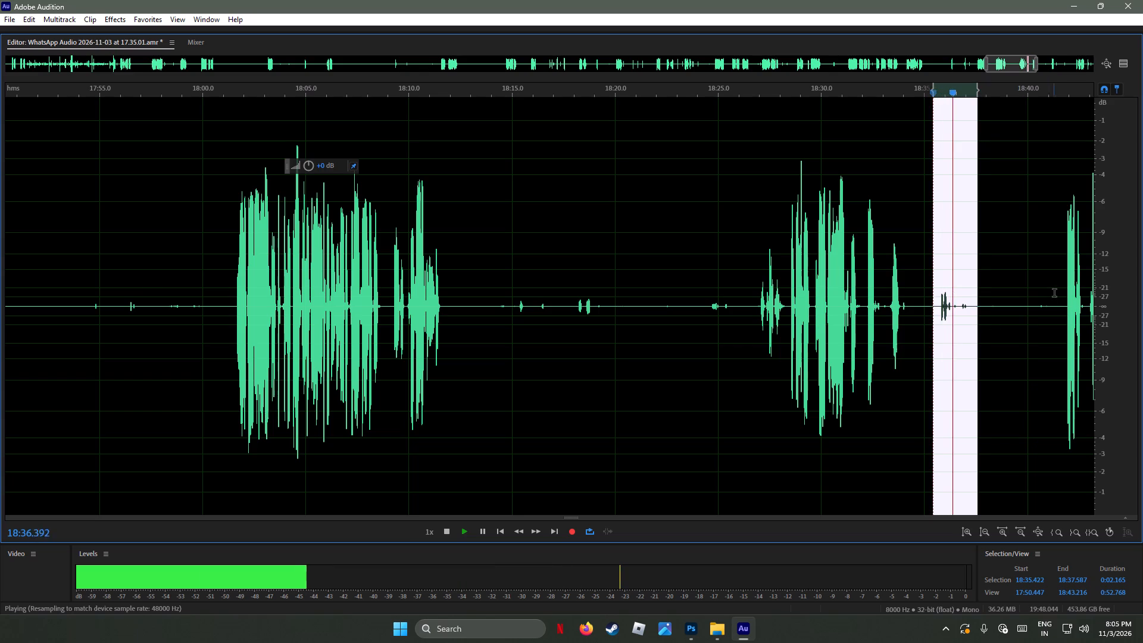
left_click_drag(1058, 292, 558, 331)
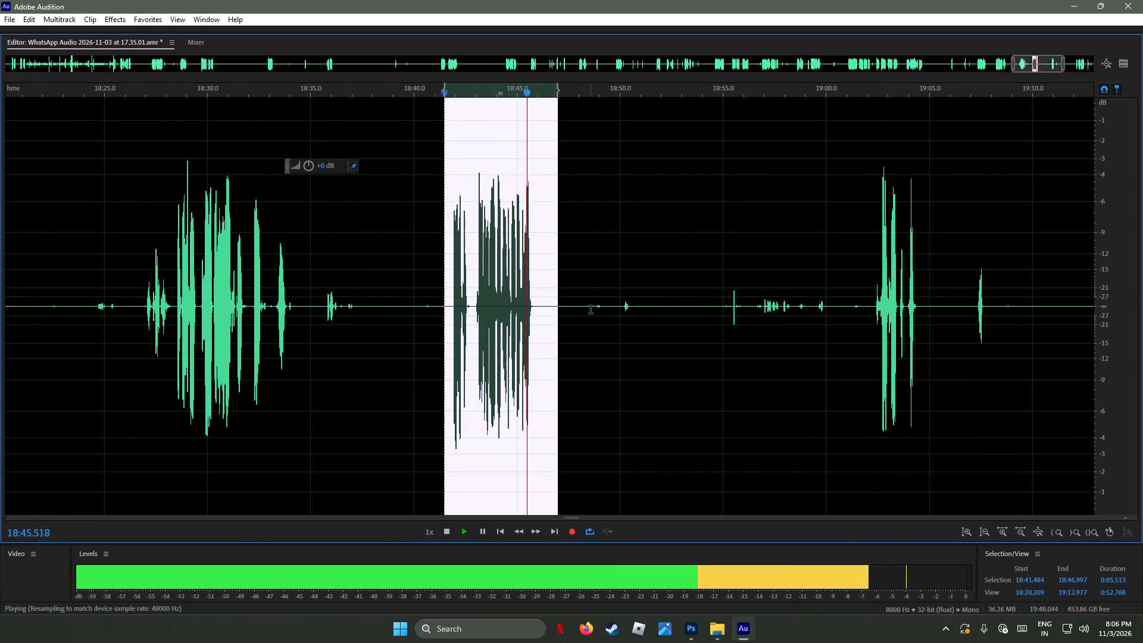
left_click_drag(585, 302, 856, 328)
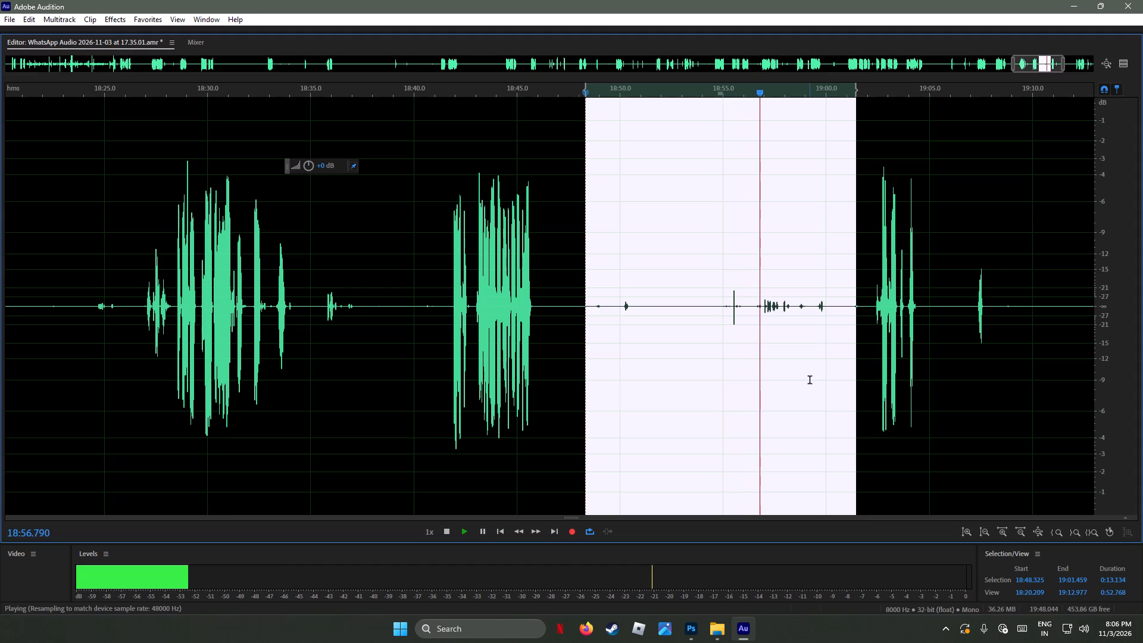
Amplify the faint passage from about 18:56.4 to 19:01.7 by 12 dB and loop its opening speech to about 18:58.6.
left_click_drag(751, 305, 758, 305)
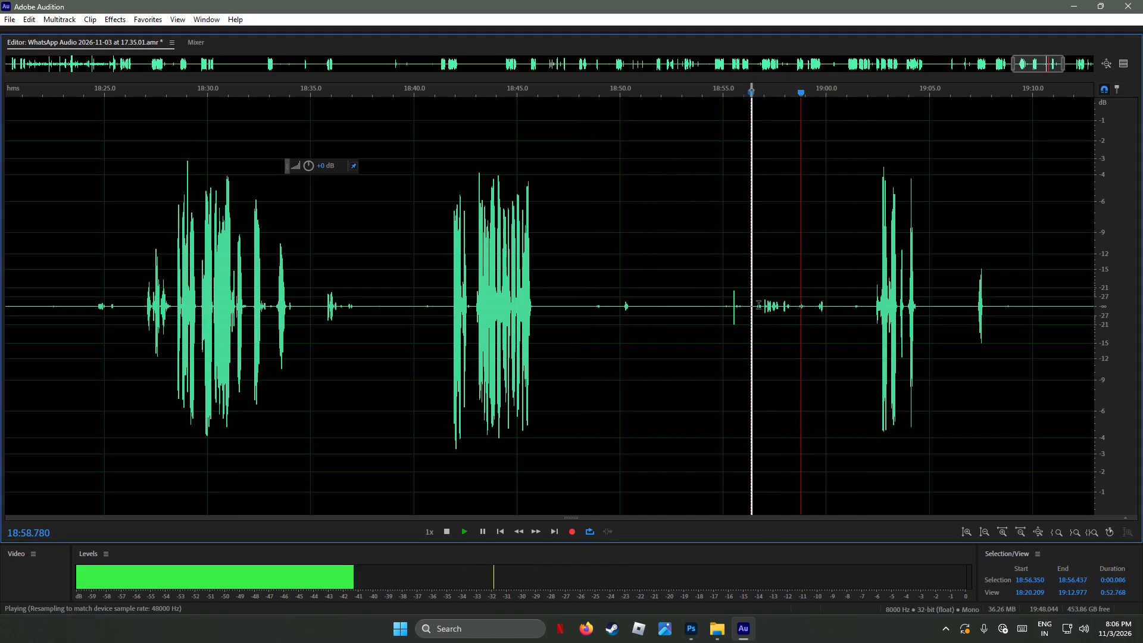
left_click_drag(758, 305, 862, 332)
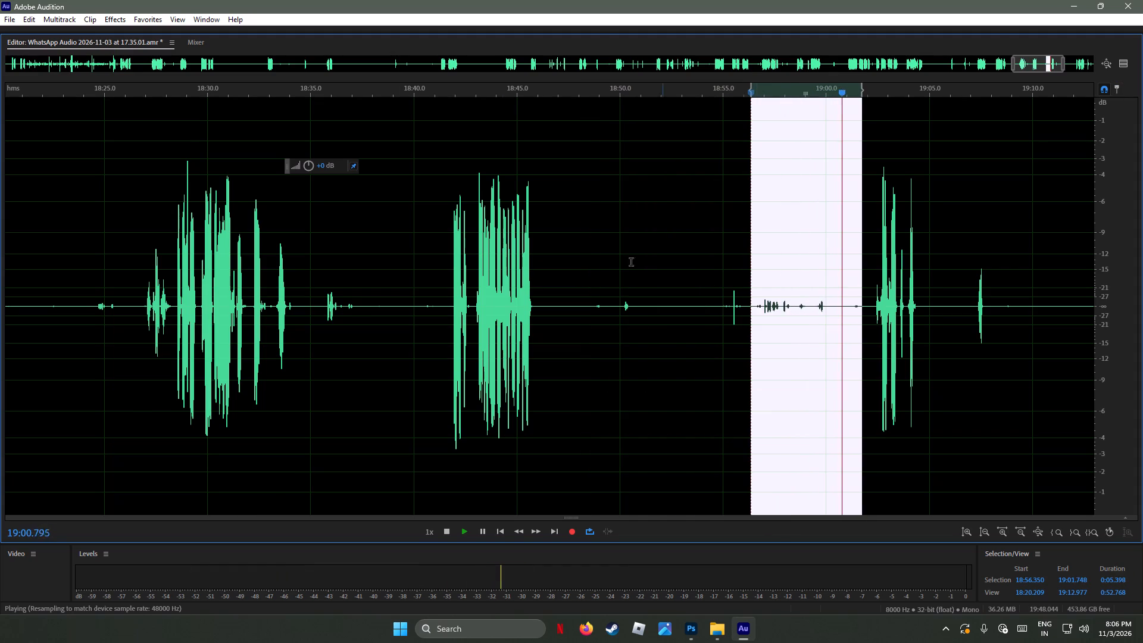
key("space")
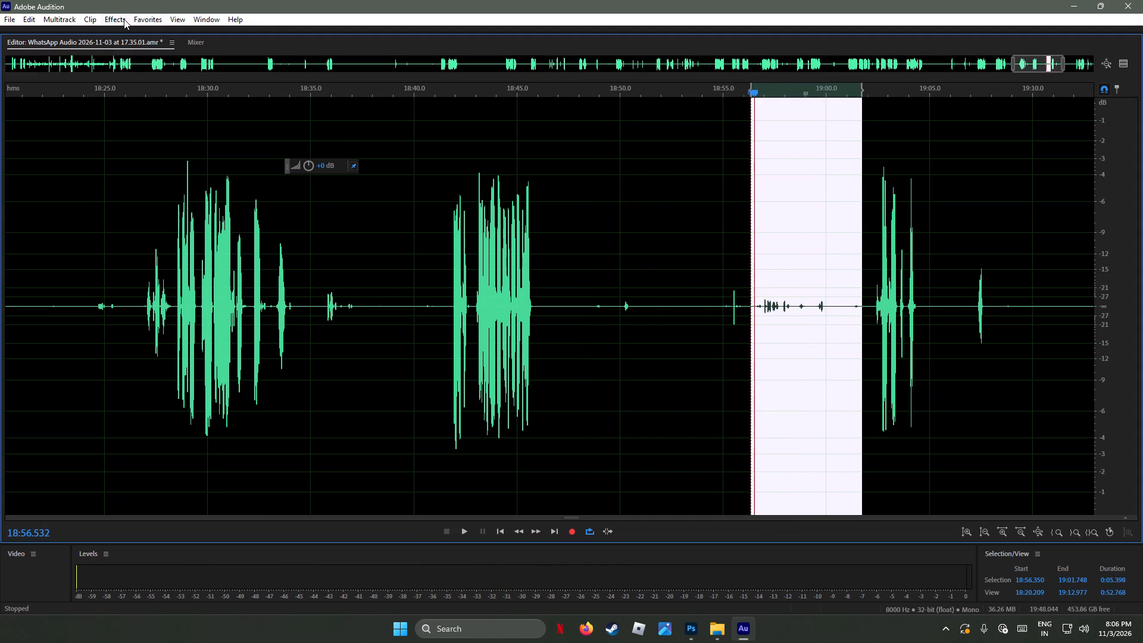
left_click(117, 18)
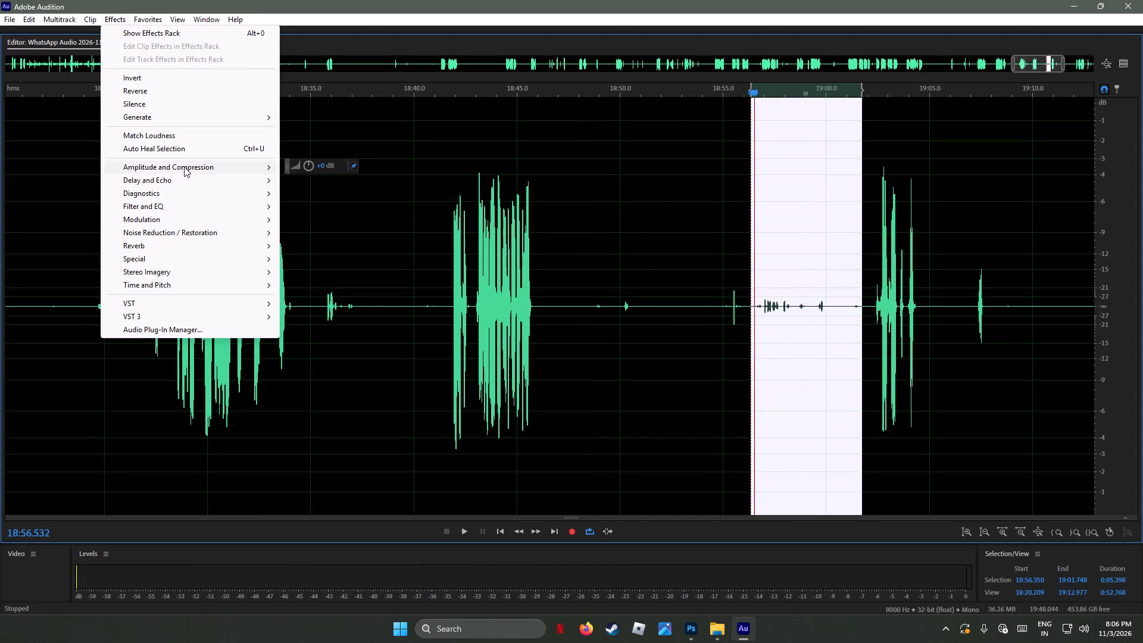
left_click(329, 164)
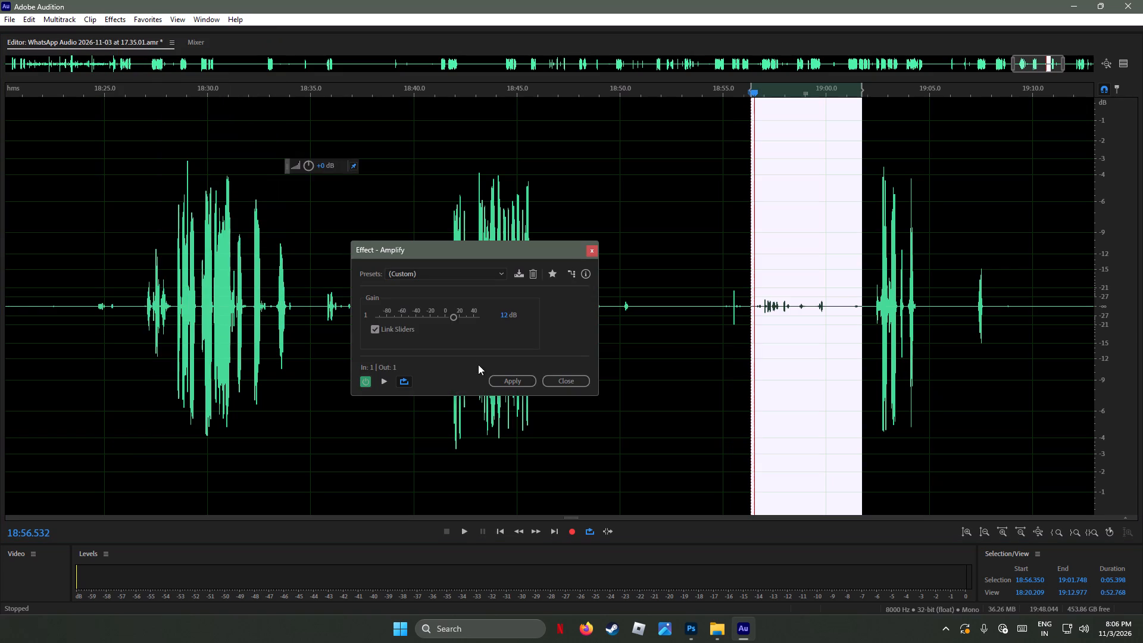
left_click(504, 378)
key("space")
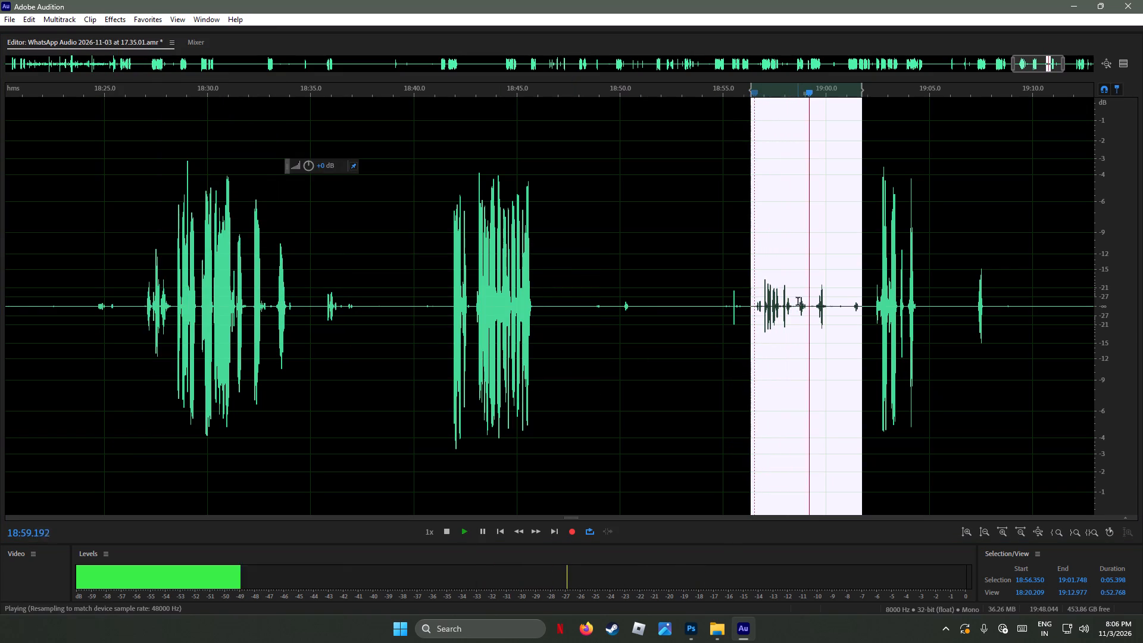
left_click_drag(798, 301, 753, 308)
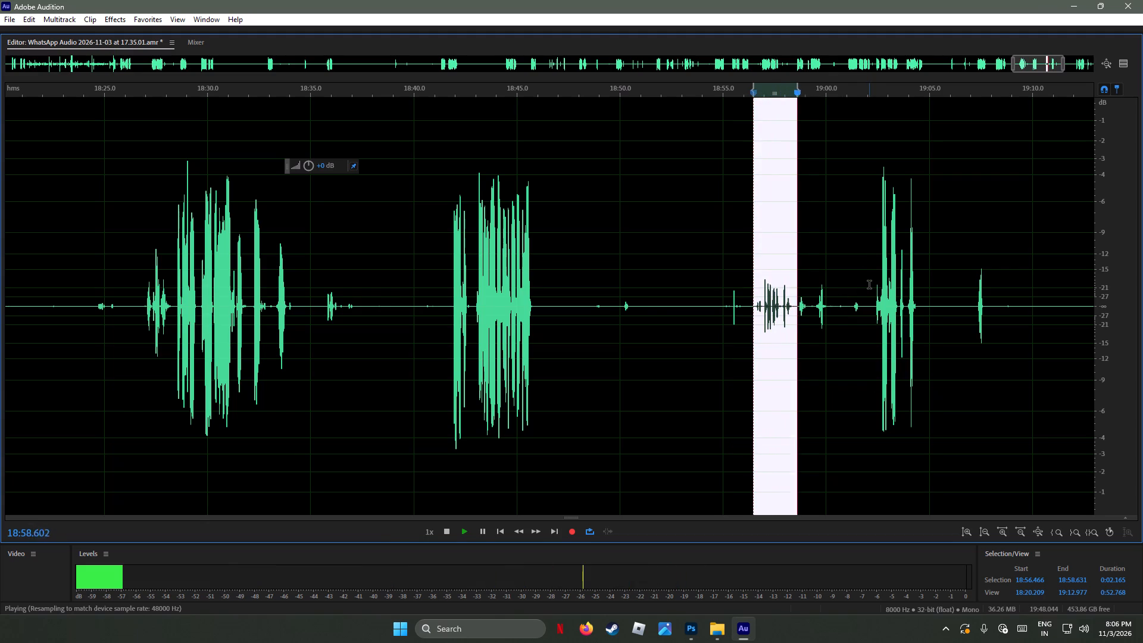
Audition the speech from about 19:02.1, extending the looped selection to about 19:10.0 to include the isolated burst.
left_click_drag(869, 285, 967, 316)
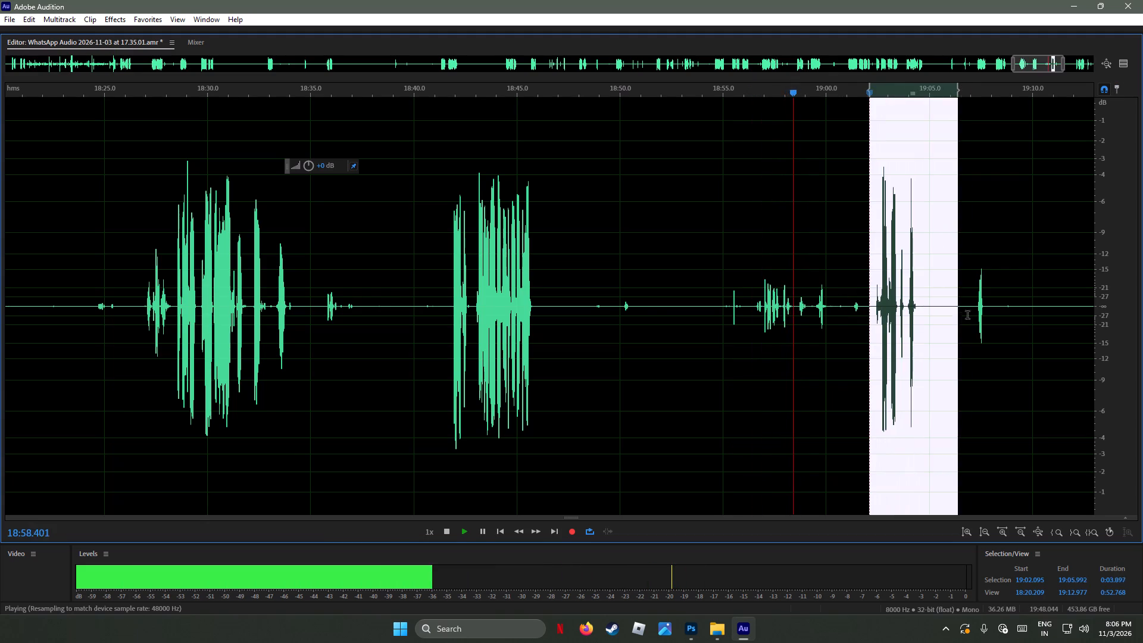
left_click_drag(967, 316, 1035, 332)
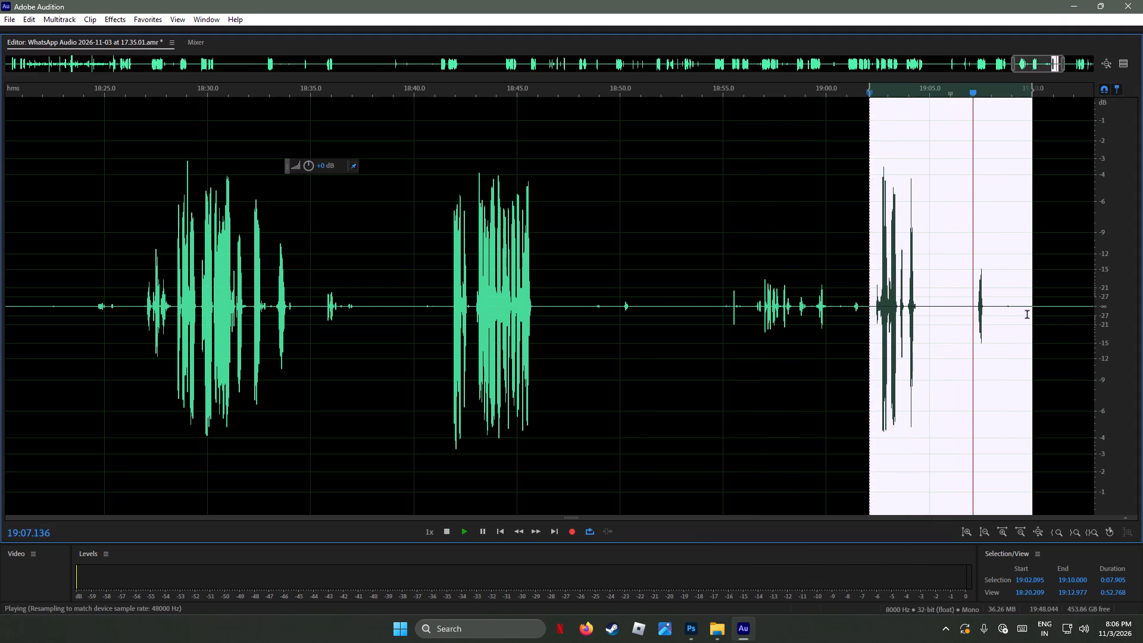
scroll(997, 288, "down", 5)
scroll(997, 288, "up", 2)
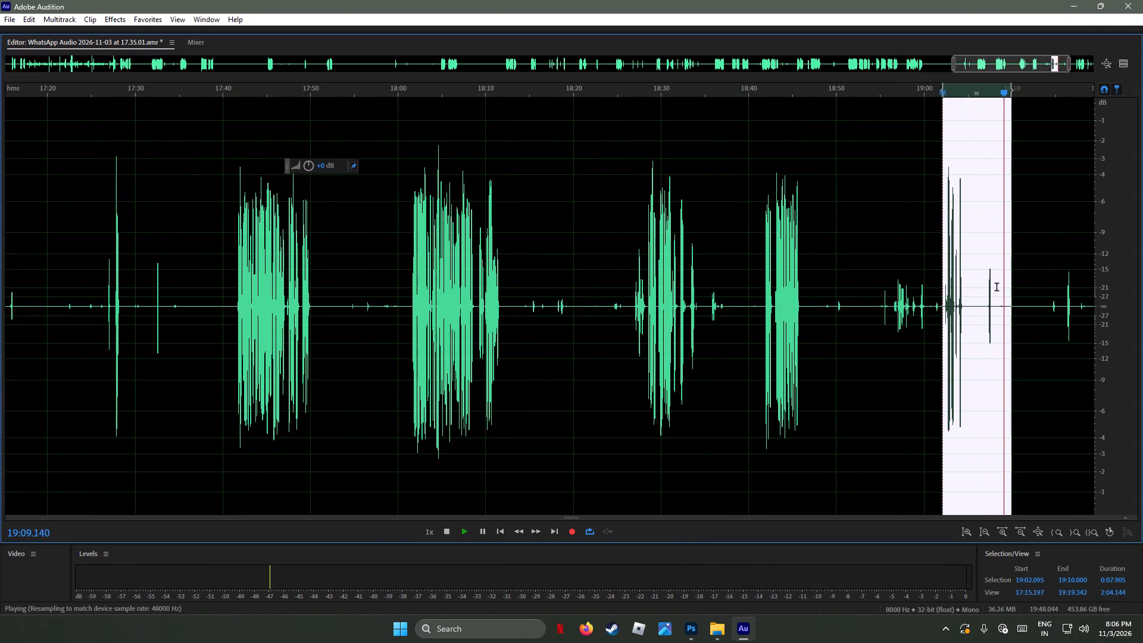
scroll(997, 288, "down", 3)
scroll(997, 288, "up", 2)
scroll(997, 288, "down", 4)
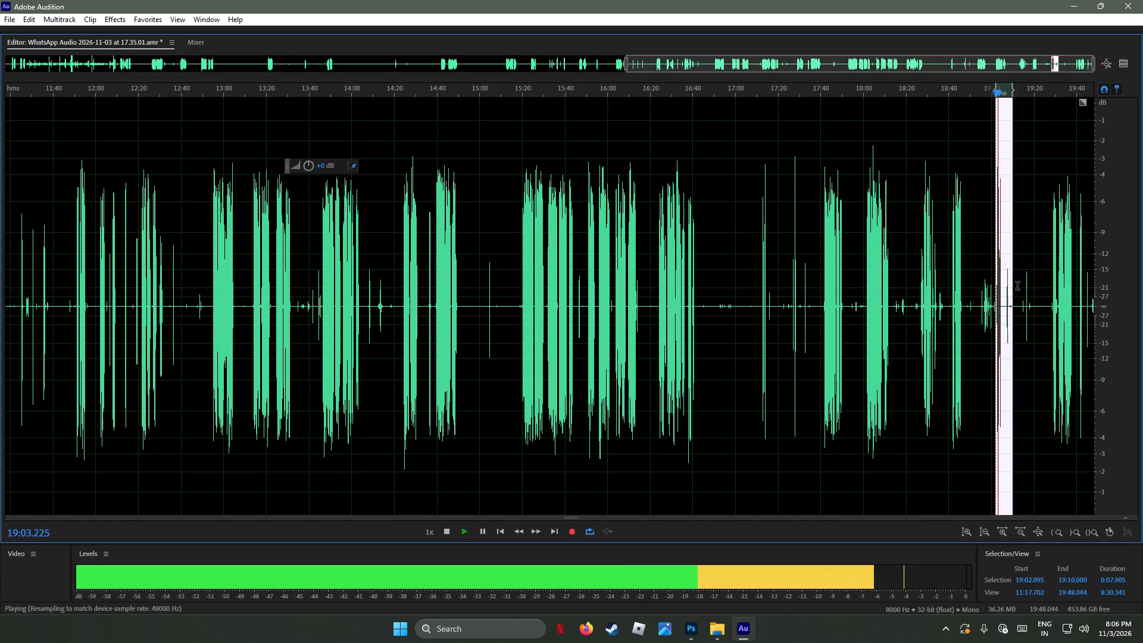
Audition the remaining recording from about 19:14.0, then its final speech from about 19:26.8 to the end at 19:48.0.
left_click_drag(1021, 288, 1142, 317)
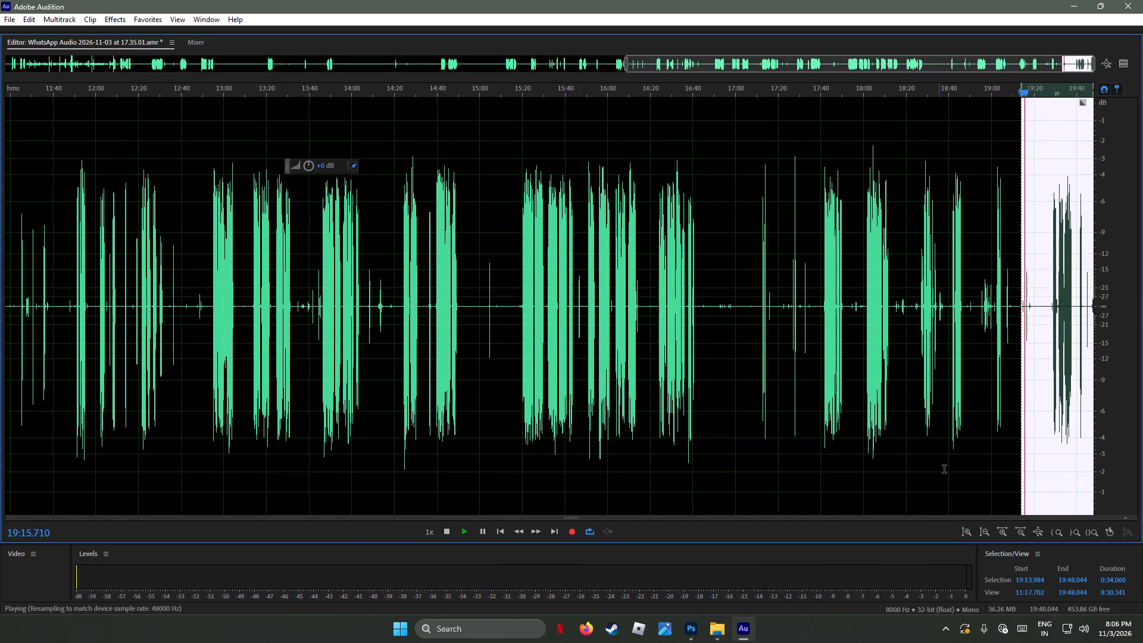
left_click_drag(1048, 286, 1142, 304)
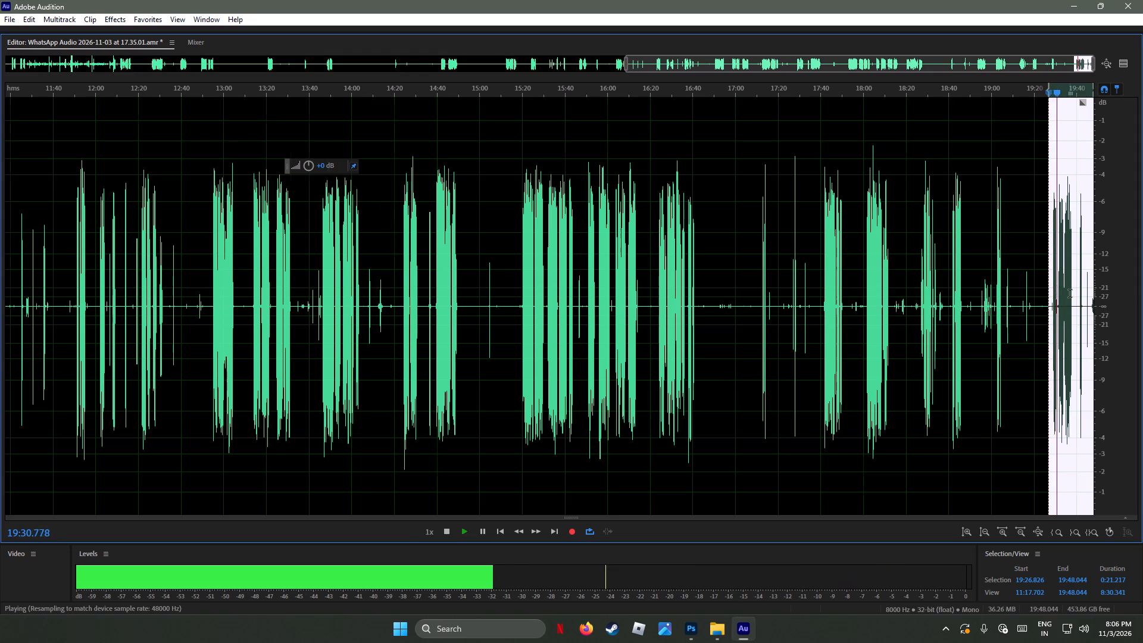
scroll(1070, 294, "down", 2)
scroll(1070, 294, "up", 7)
left_click(1082, 61)
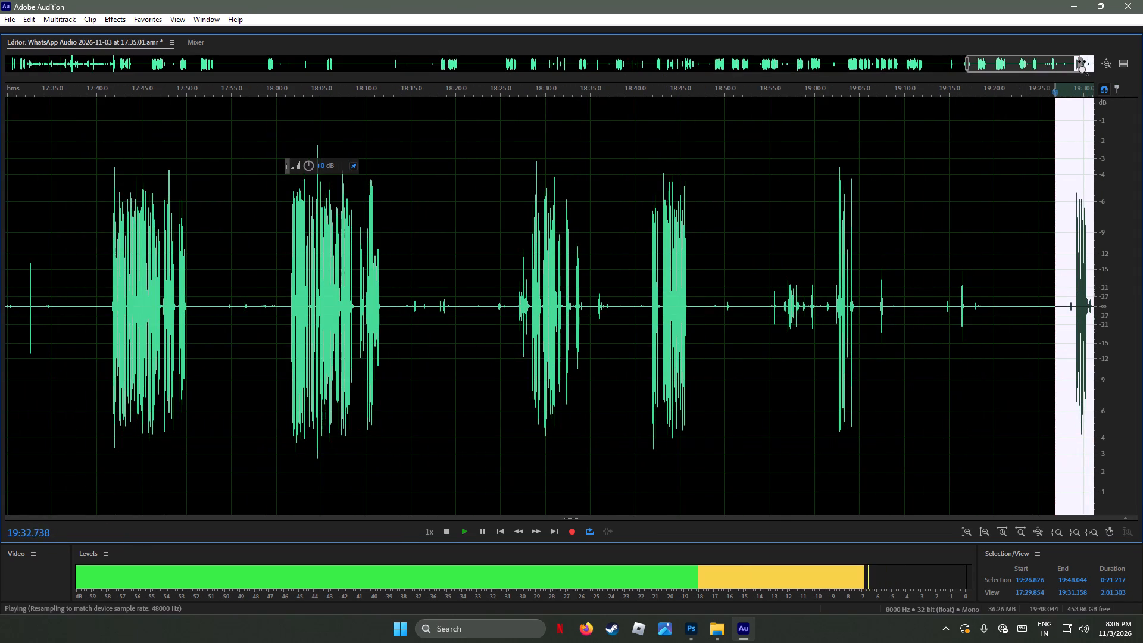
left_click_drag(1037, 64, 1140, 73)
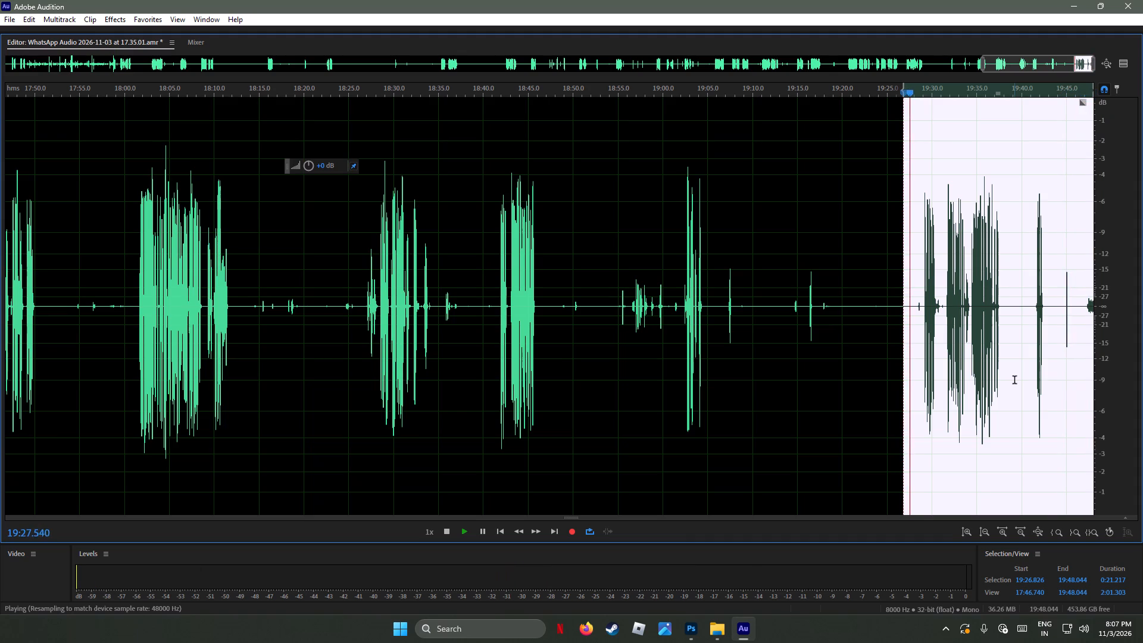
Close Adobe Audition without saving the changes to the WhatsApp recording.
left_click(1130, 4)
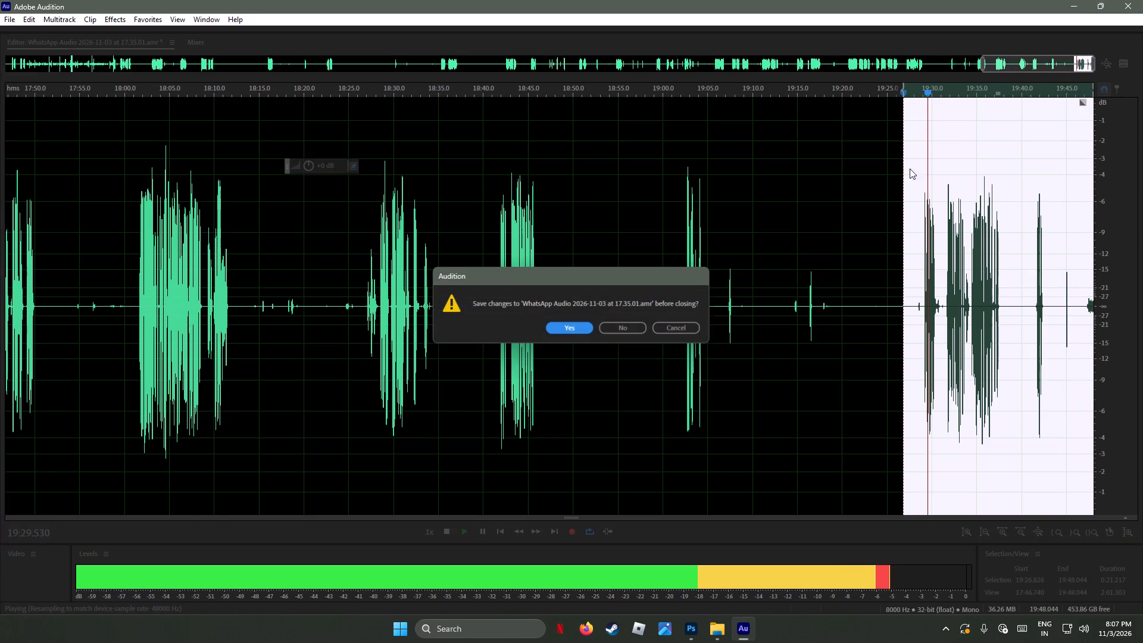
left_click(629, 327)
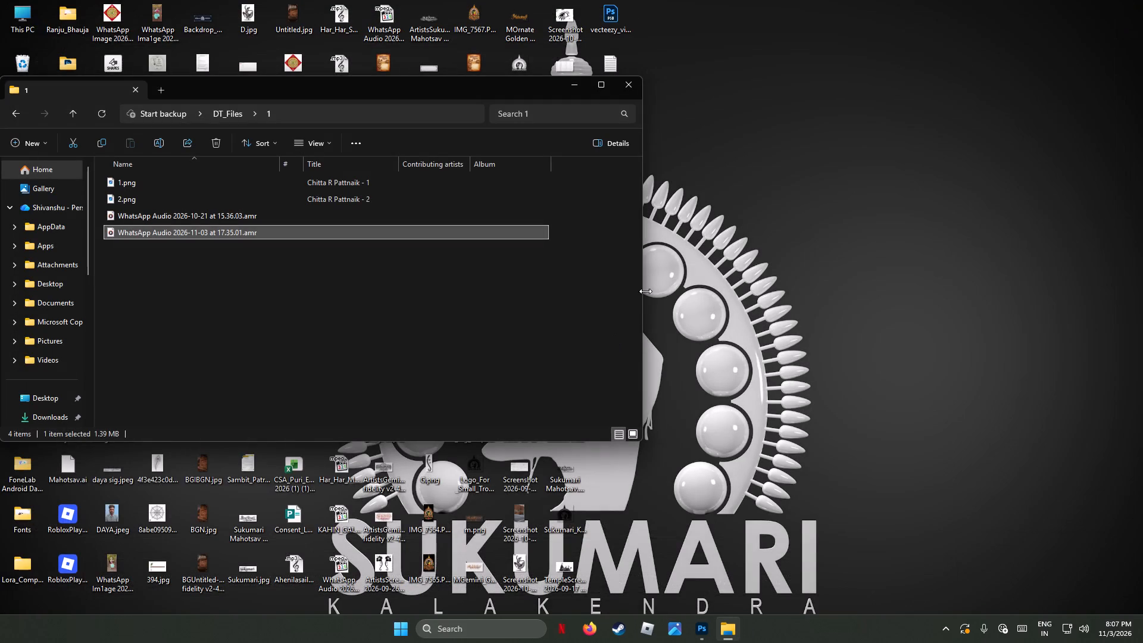
Close the File Explorer window showing folder 1 in DT_Files.
left_click(632, 86)
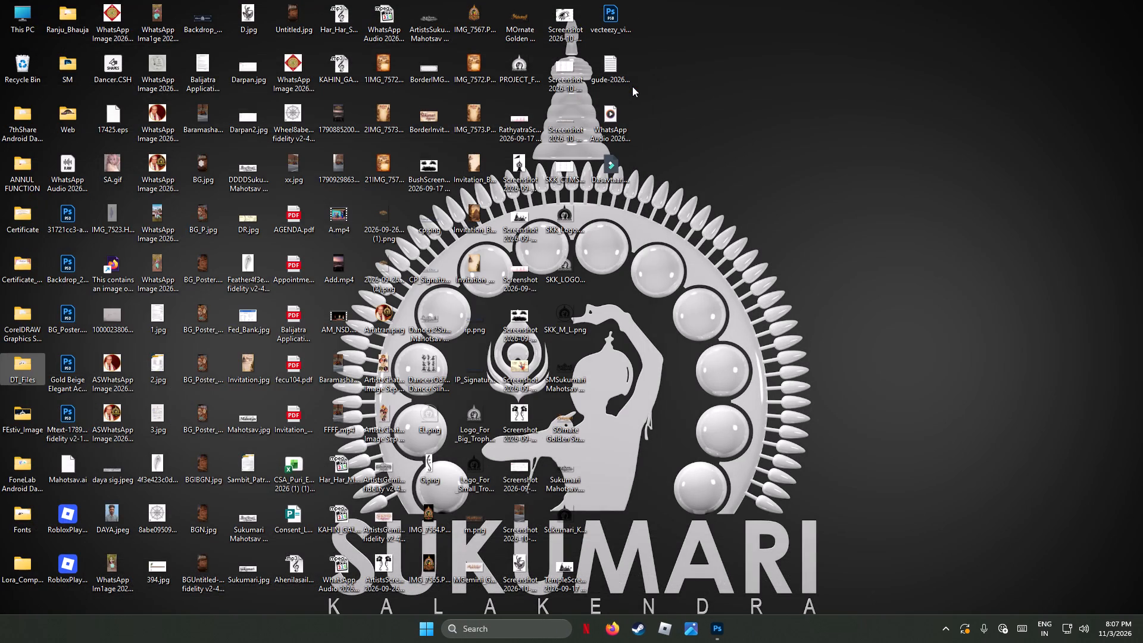